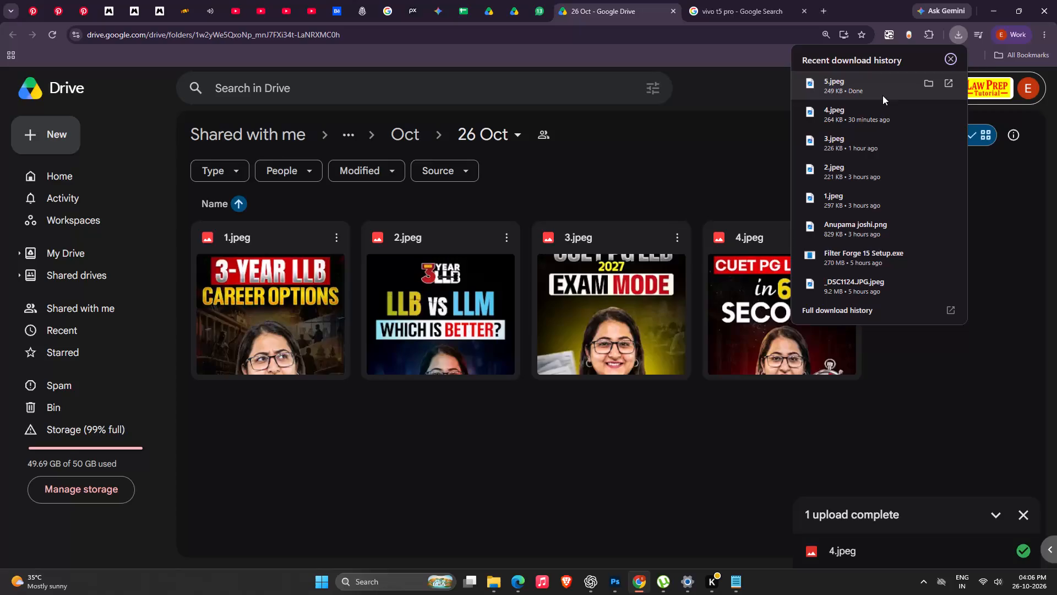
Upload the downloaded 5.jpeg to the 26 Oct Drive folder.
left_click_drag(882, 84, 590, 427)
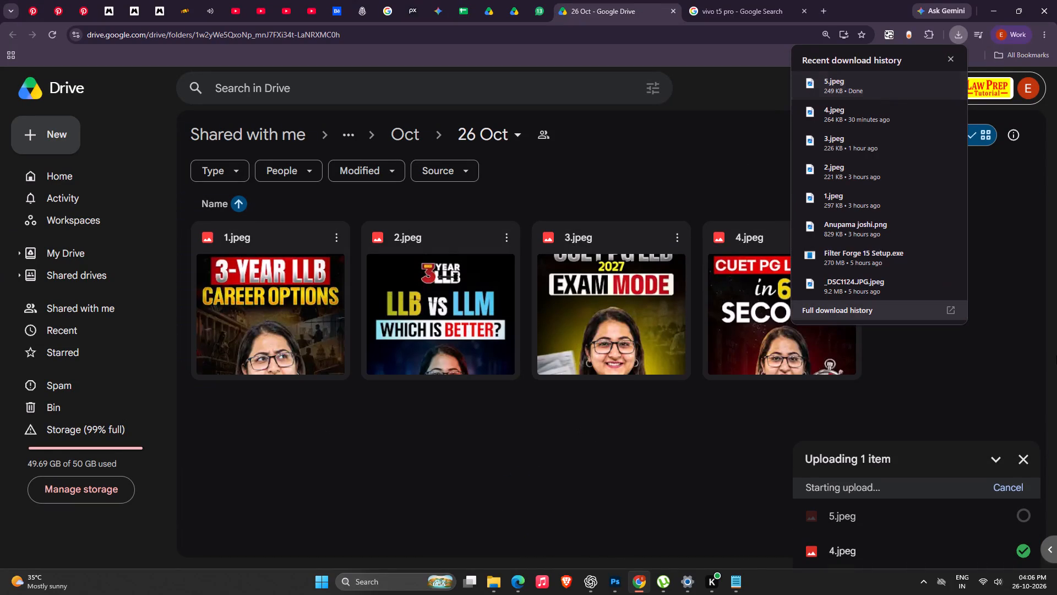
Copy the topic text "CUET PG LLB 2027 NEGATIVE MARKING?" from row 35 of the LPT Design Sheet.
left_click(469, 6)
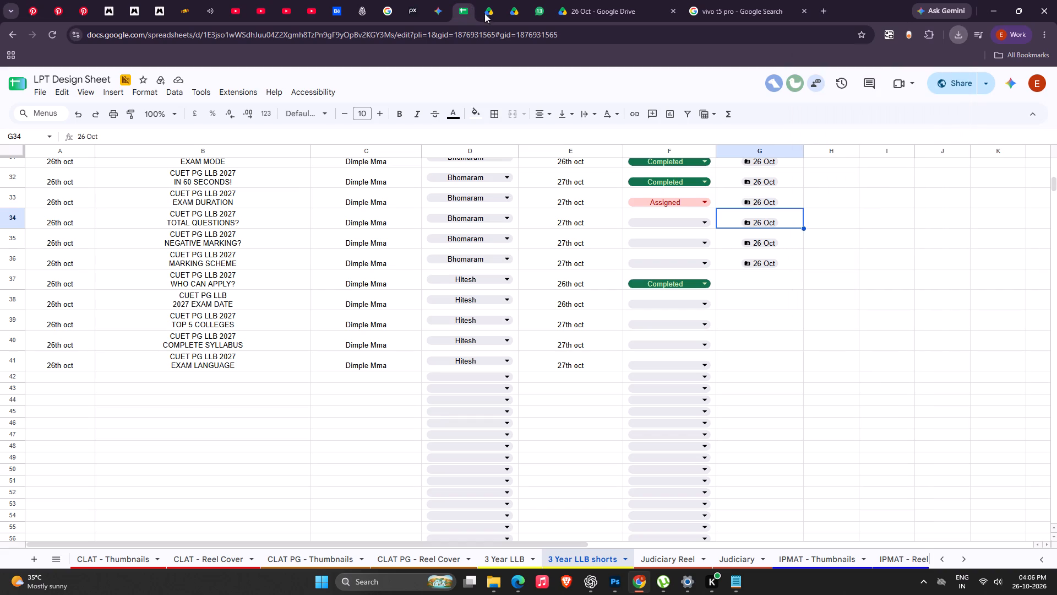
left_click(770, 259)
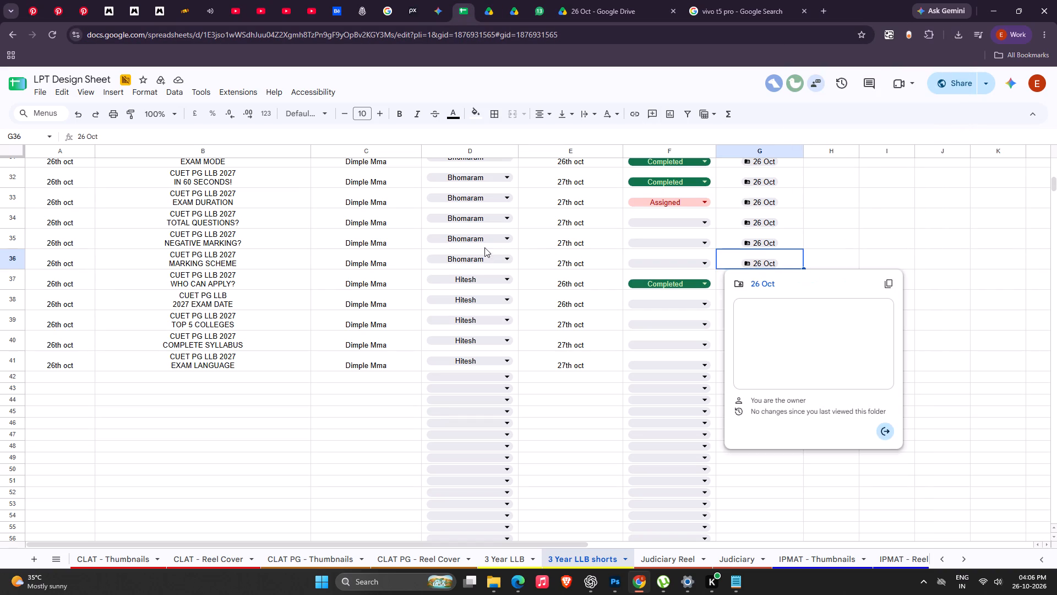
left_click(208, 217)
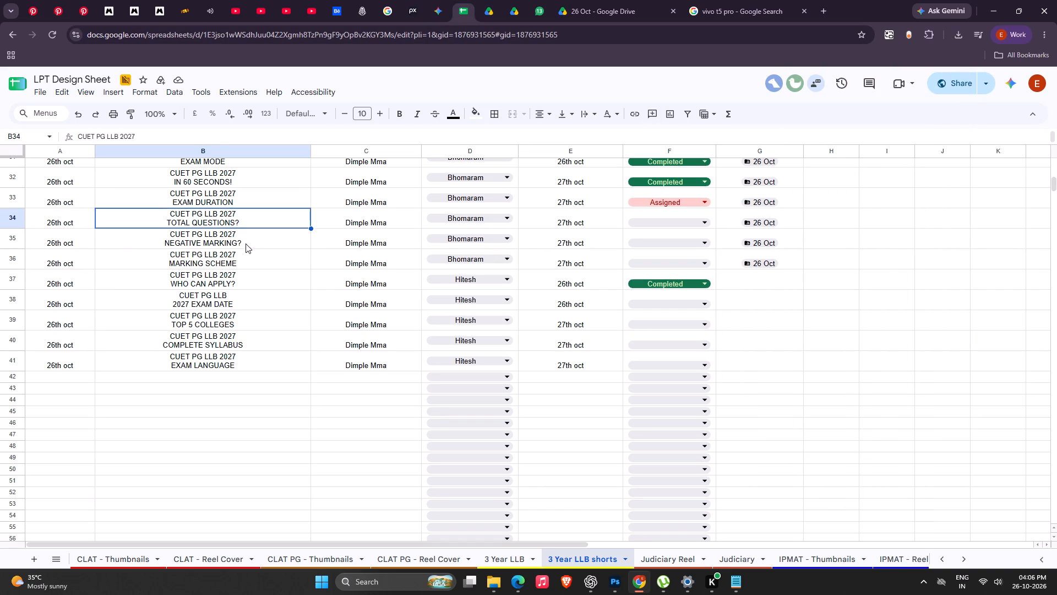
left_click(247, 245)
double_click(177, 241)
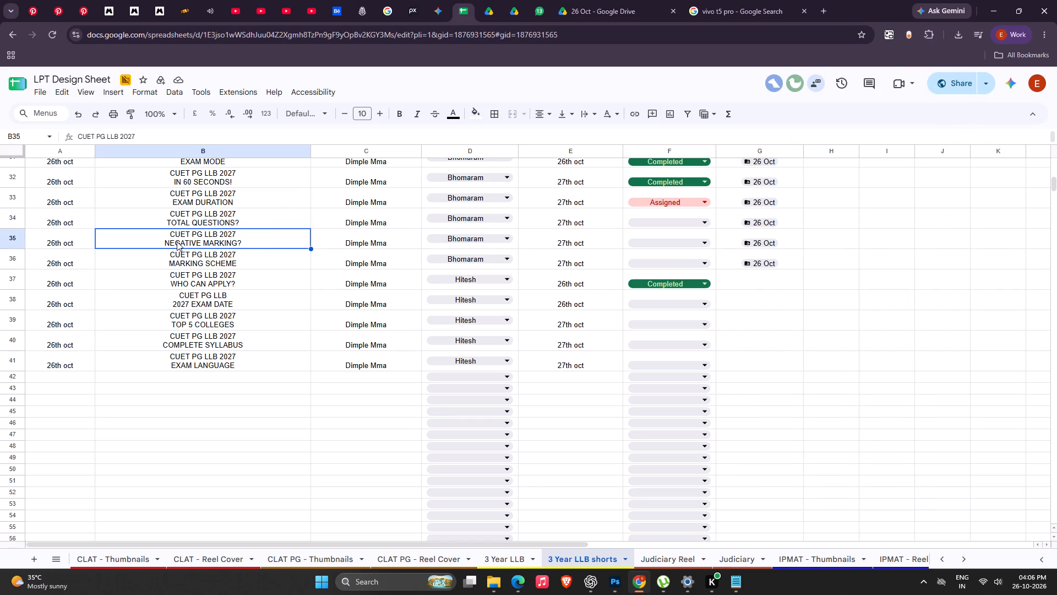
left_click_drag(156, 243, 251, 241)
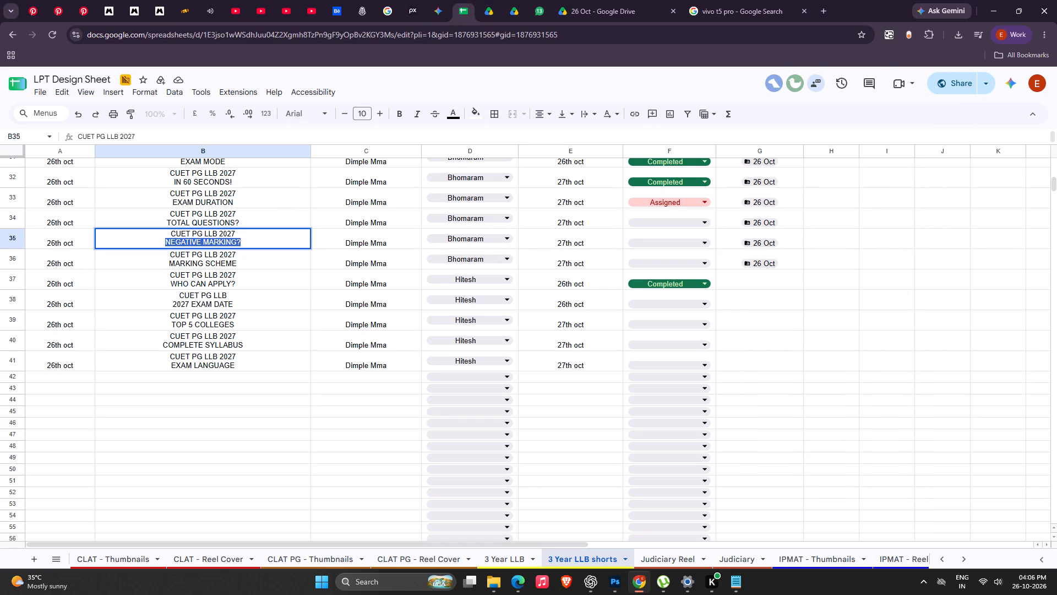
key("ctrl+c")
key("ctrl+c")
left_click_drag(167, 236, 262, 240)
key("ctrl+c")
key("ctrl+c")
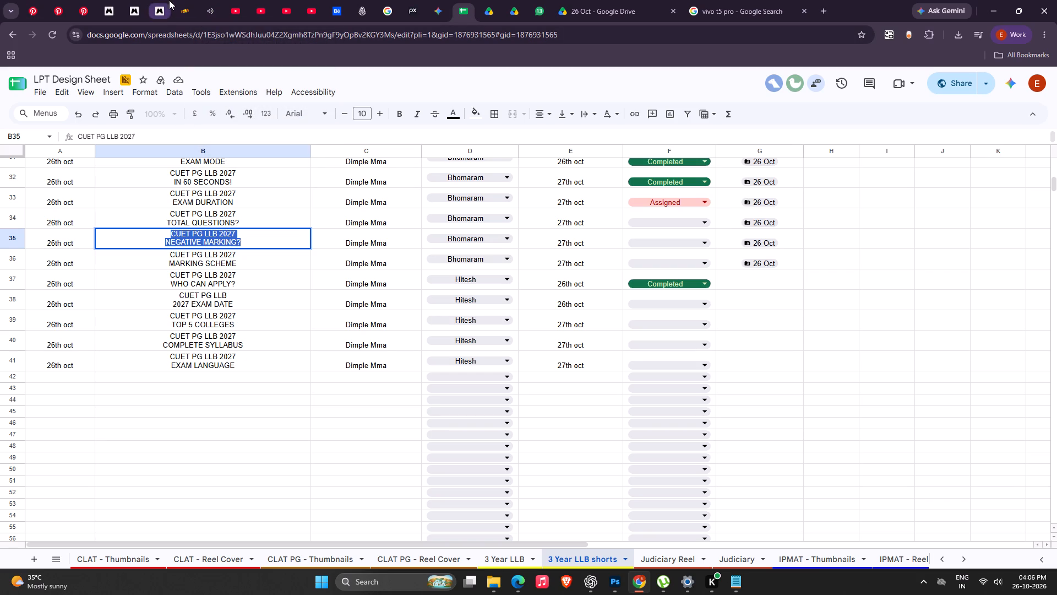
Translate the copied topic "CUET PG LLB 2027 NEGATIVE MARKING?" into Hindi with the Google search translator.
left_click(382, 6)
left_click(384, 201)
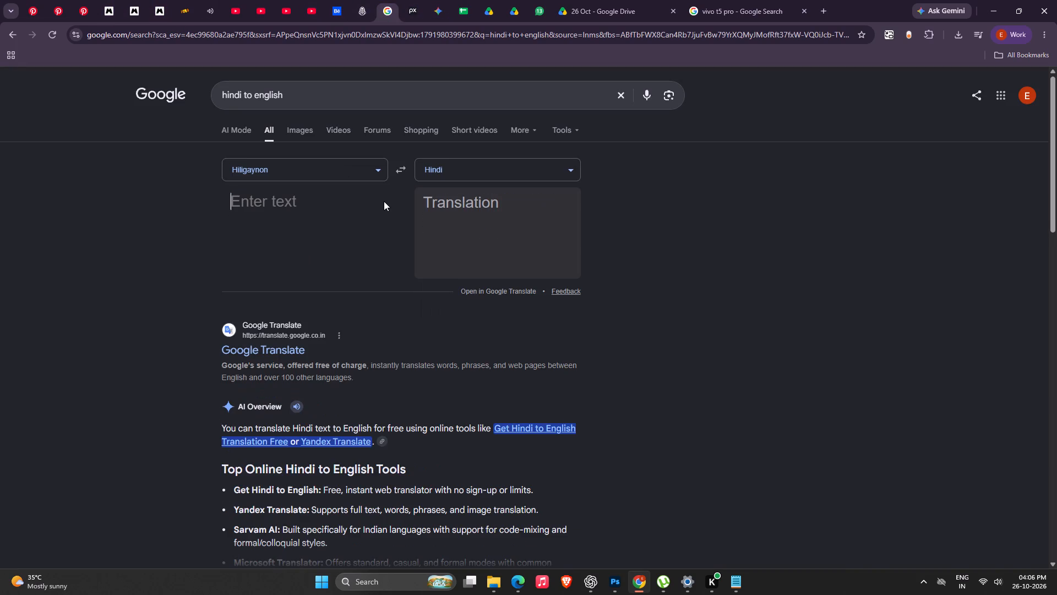
key("ctrl+v")
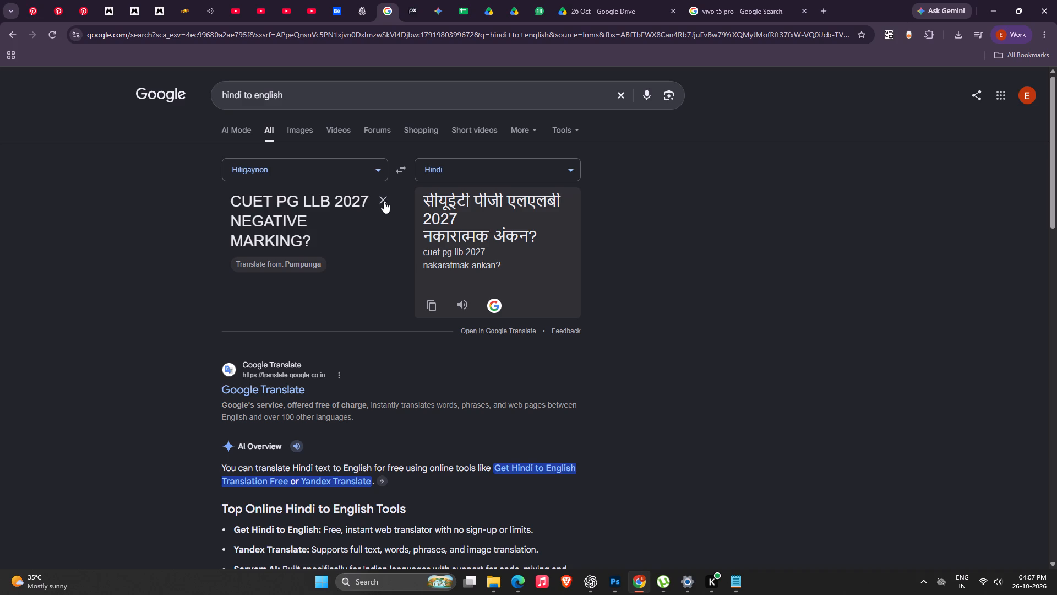
scroll(384, 201, "up", 1)
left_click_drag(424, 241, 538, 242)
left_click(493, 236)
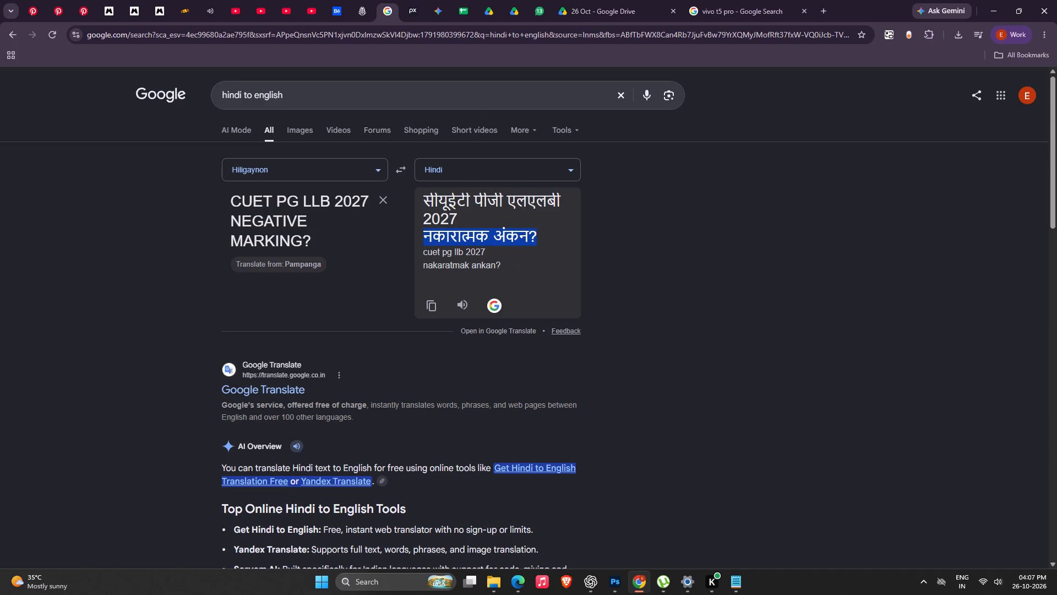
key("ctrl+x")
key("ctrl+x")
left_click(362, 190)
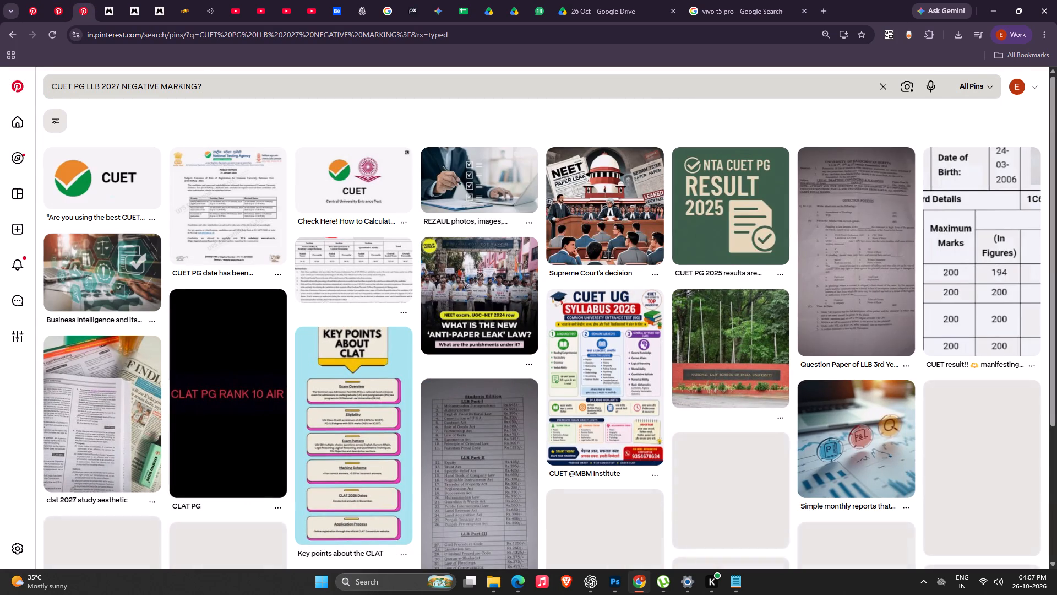
left_click_drag(115, 87, 38, 97)
key("BackSpace")
key("Return")
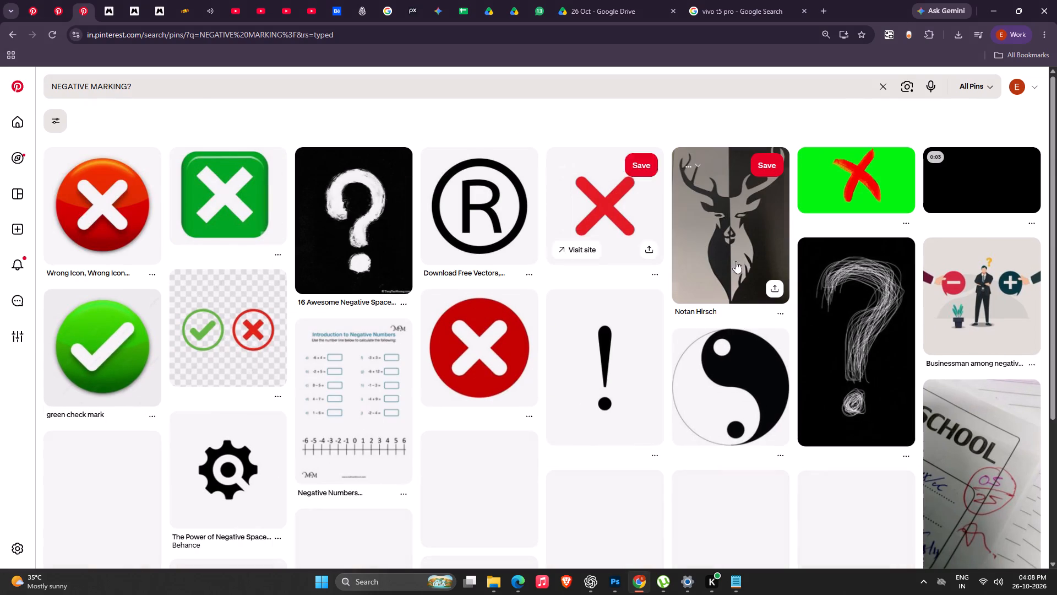
Look through the Pinterest results for negative-marking imagery that could suit the reel cover.
scroll(1047, 322, "down", 4)
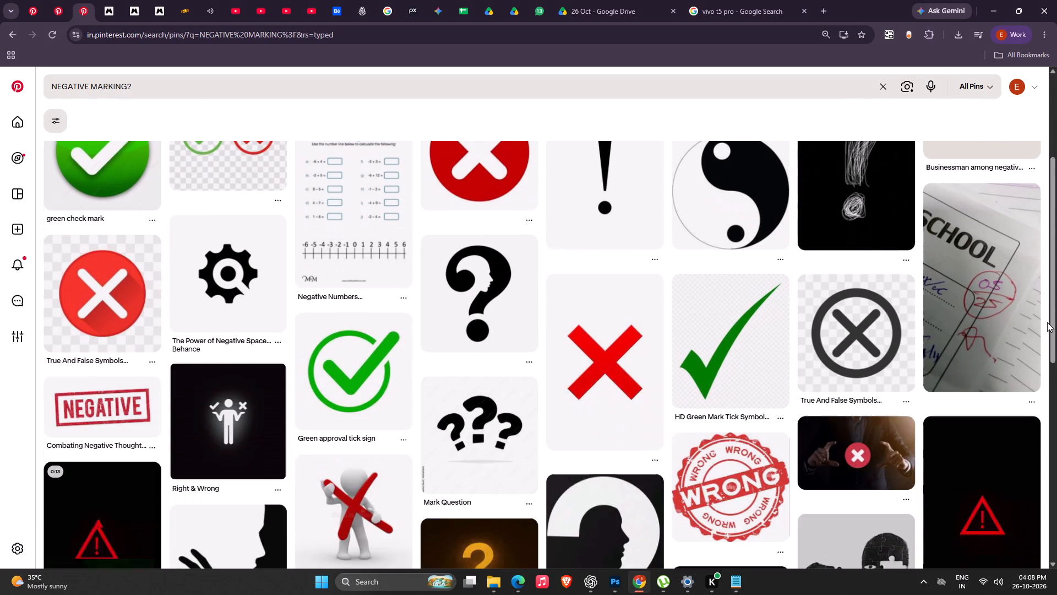
scroll(1047, 322, "down", 3)
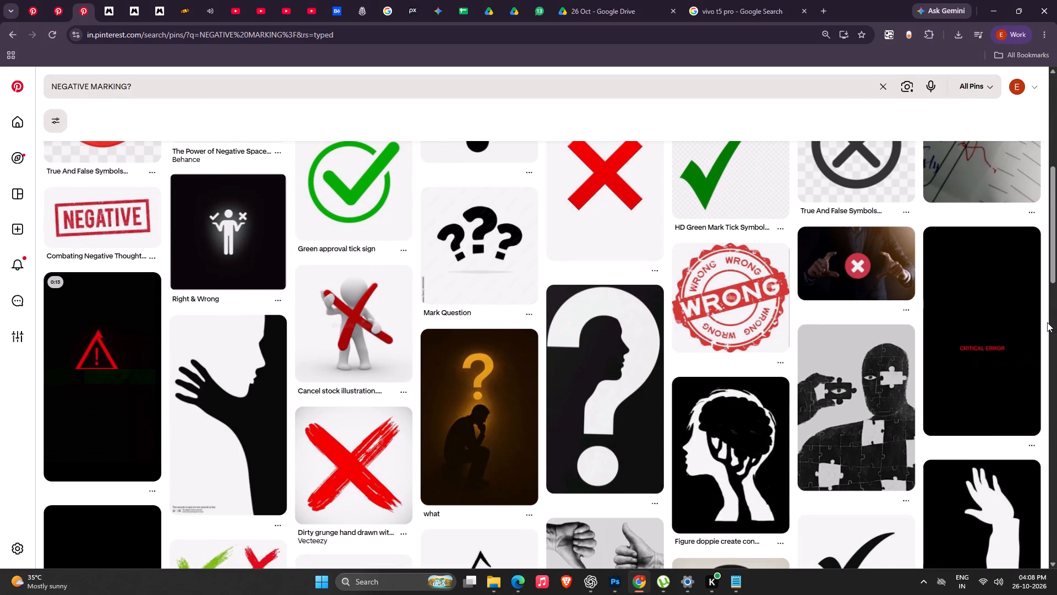
scroll(1047, 322, "down", 2)
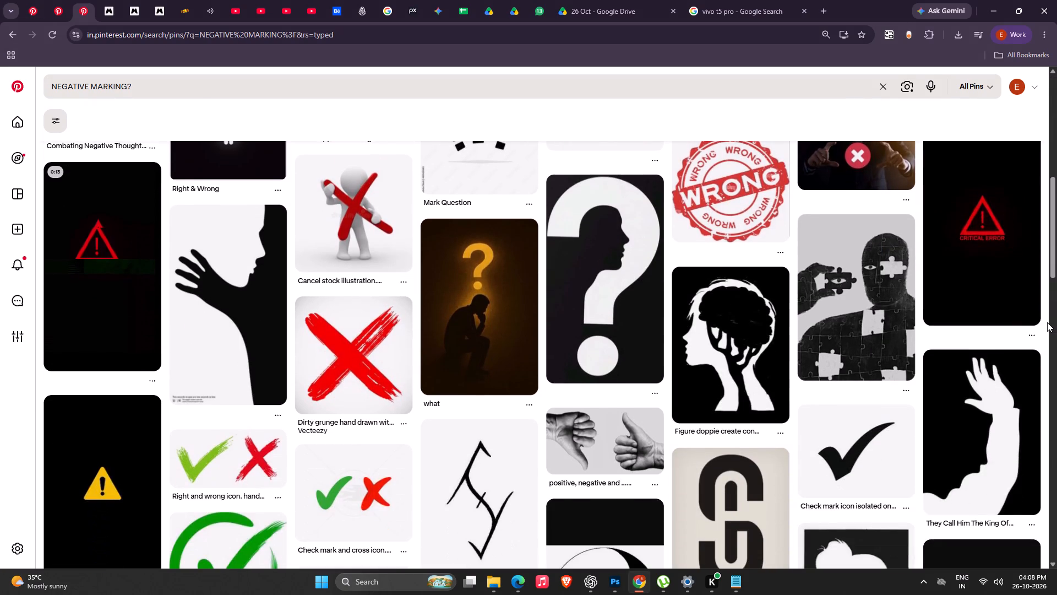
scroll(1047, 322, "down", 15)
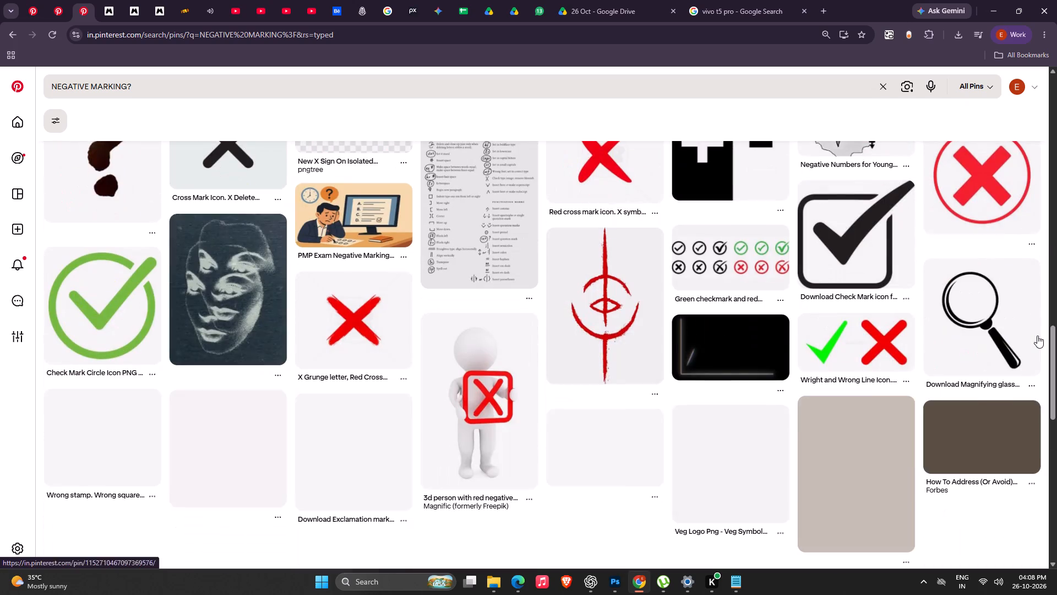
scroll(1037, 336, "down", 6)
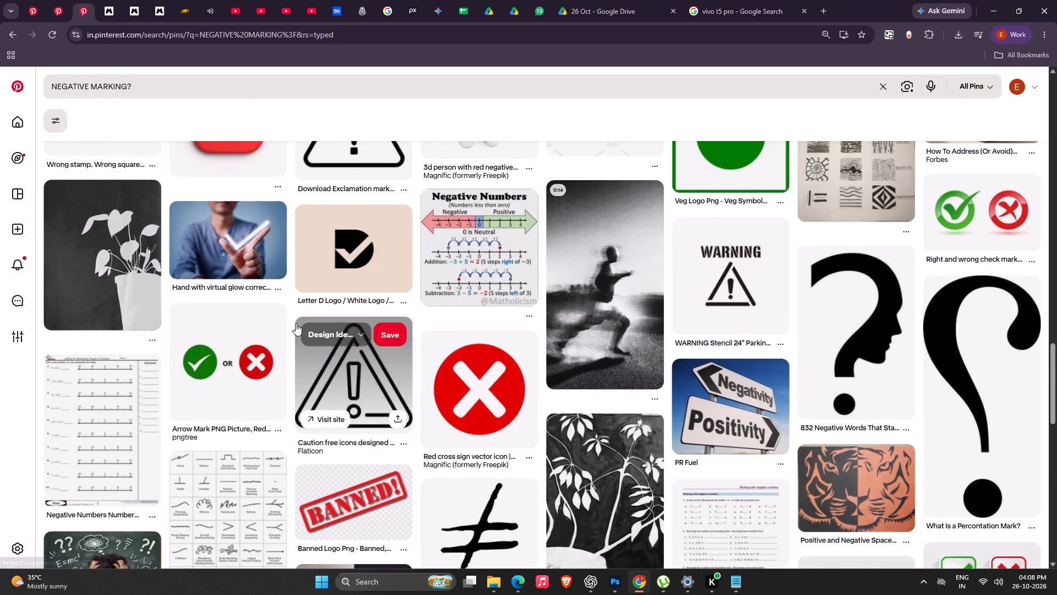
Search YouTube for "CUET PG LLB 2027 NEGATIVE MARKING?" and look over the thumbnails in the results.
left_click(303, 9)
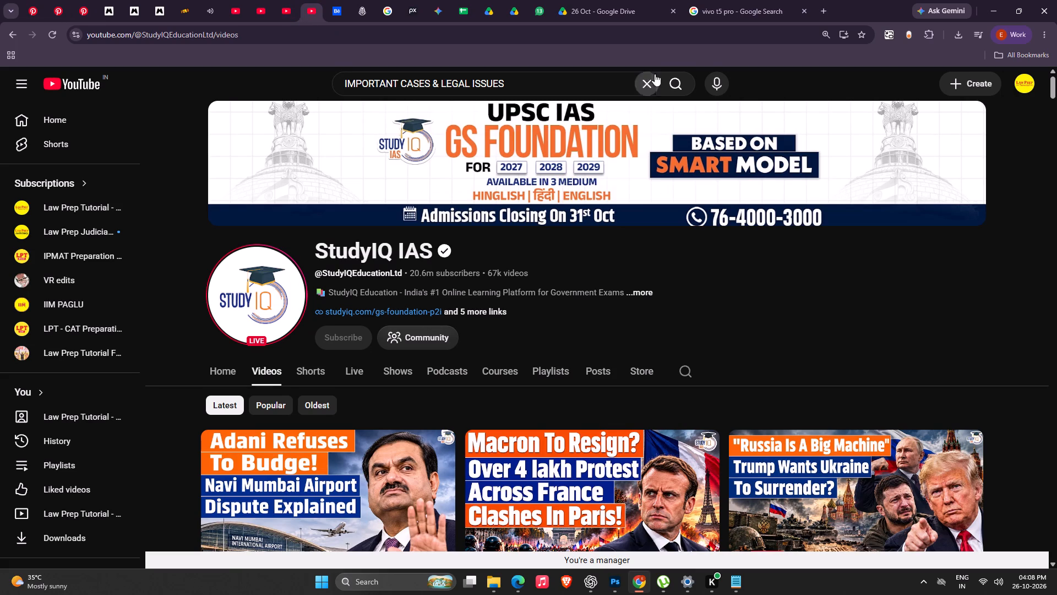
left_click(642, 86)
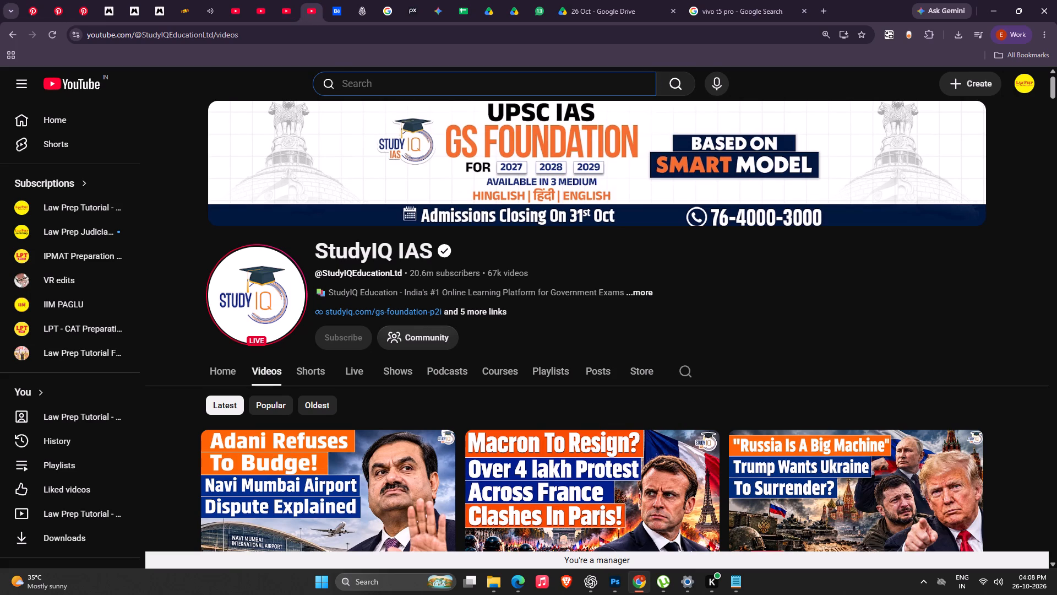
key("ctrl+v")
key("Return")
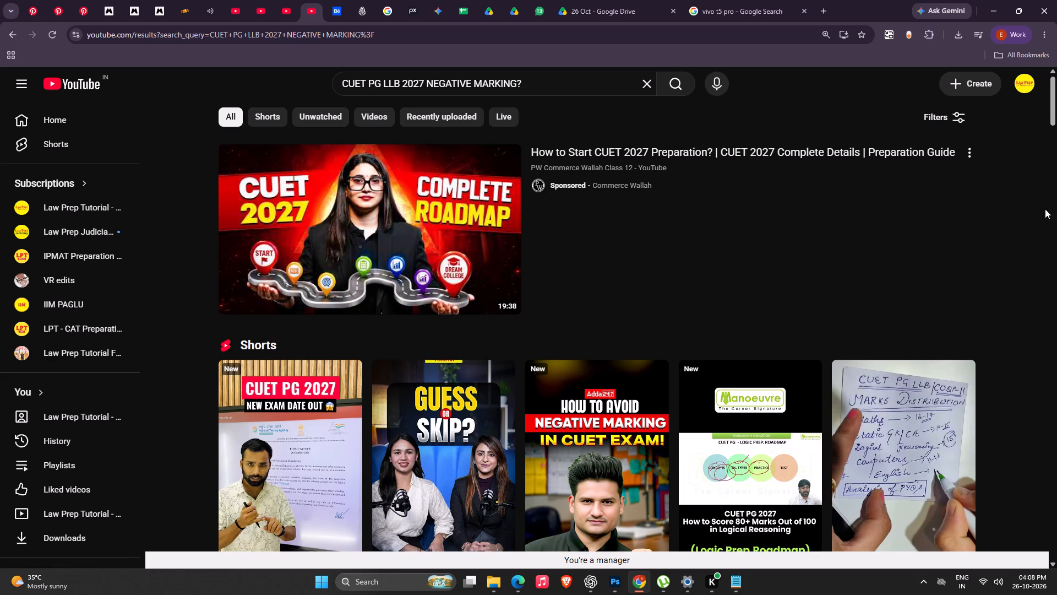
scroll(1012, 326, "down", 4)
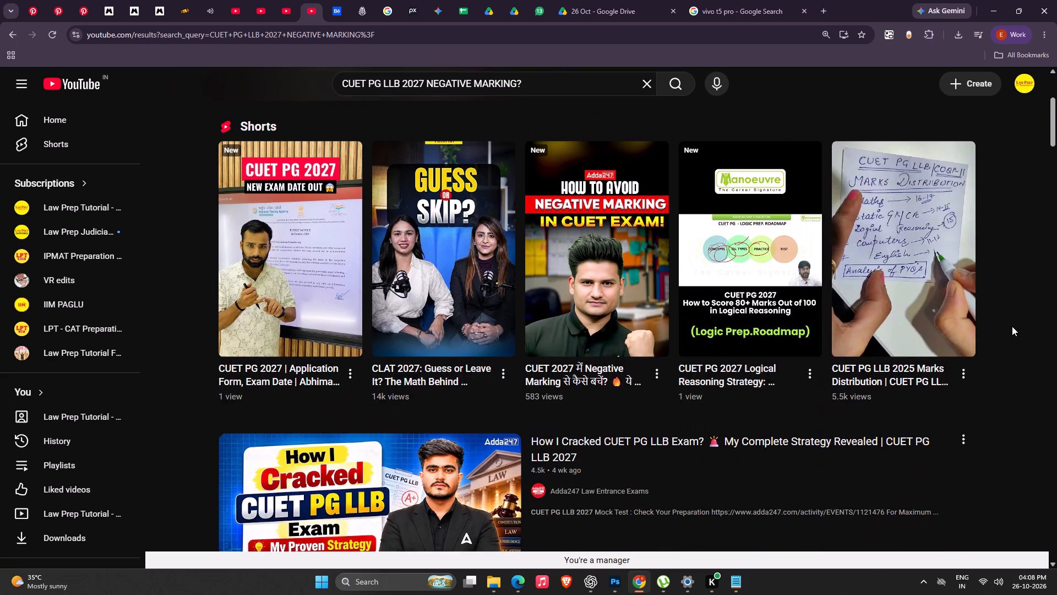
scroll(1012, 326, "up", 1)
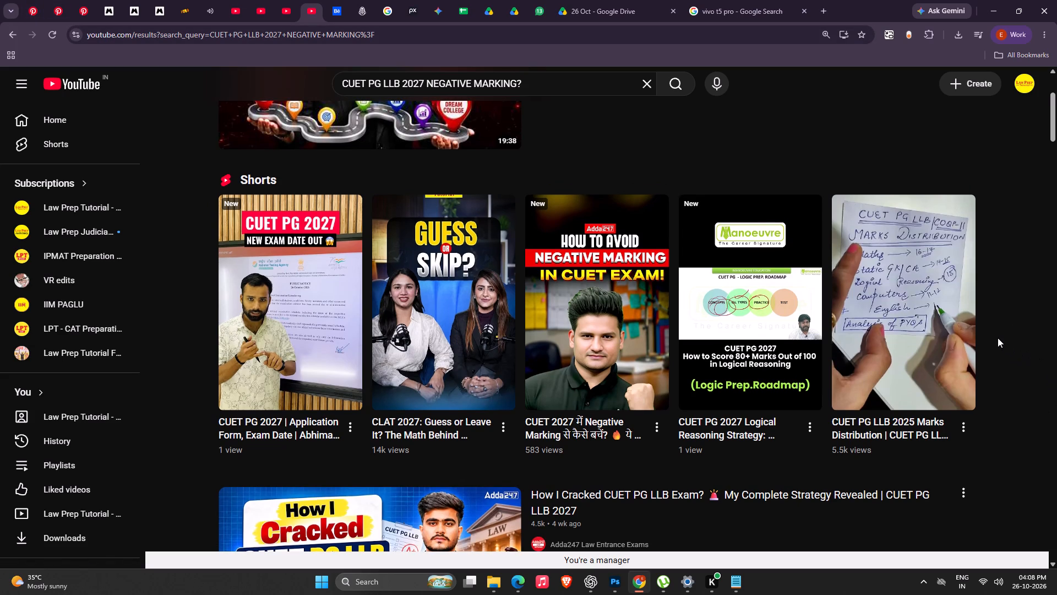
scroll(998, 338, "down", 10)
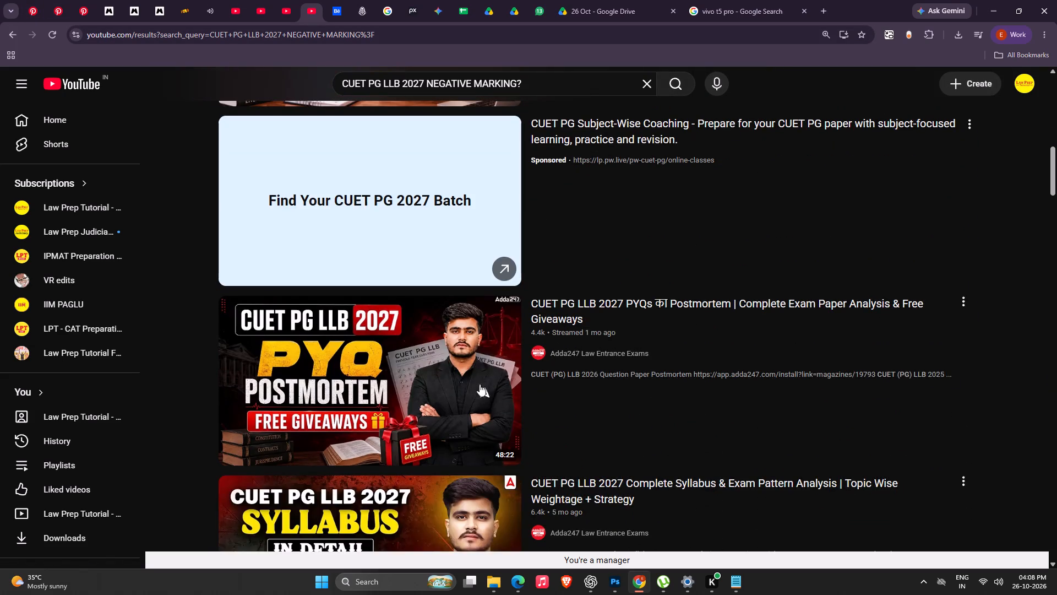
scroll(478, 356, "up", 8)
scroll(357, 192, "up", 15)
Filter the YouTube results to Shorts and examine their cover designs for negative-marking ideas.
left_click(274, 120)
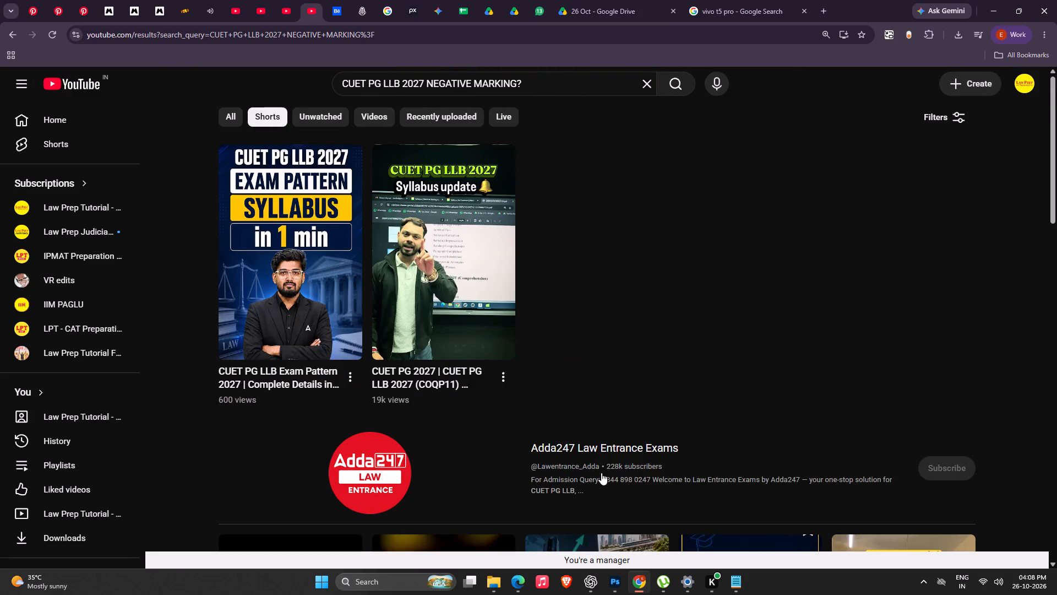
scroll(606, 361, "down", 6)
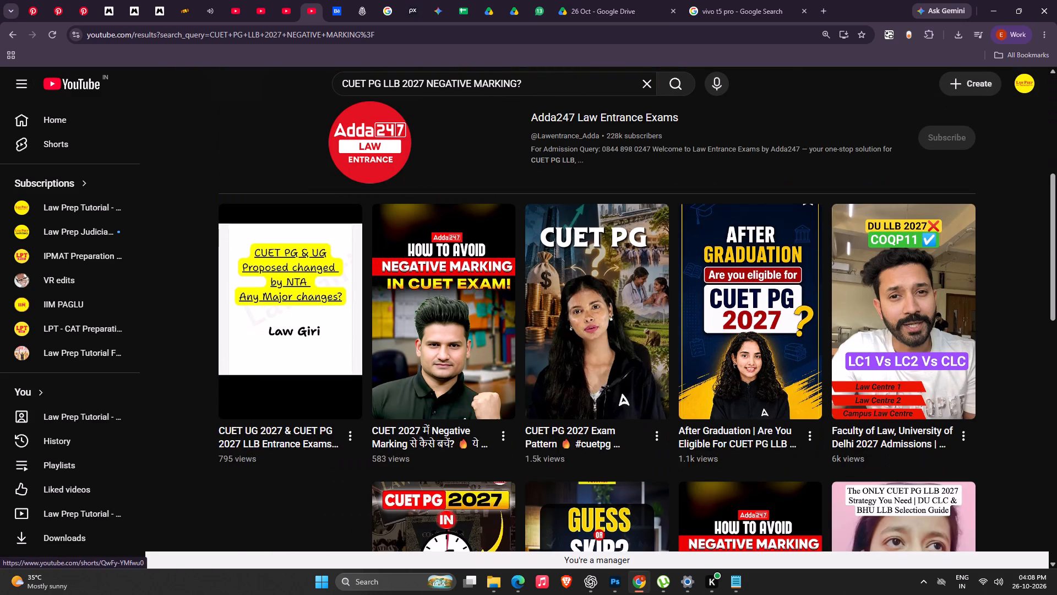
scroll(999, 326, "down", 3)
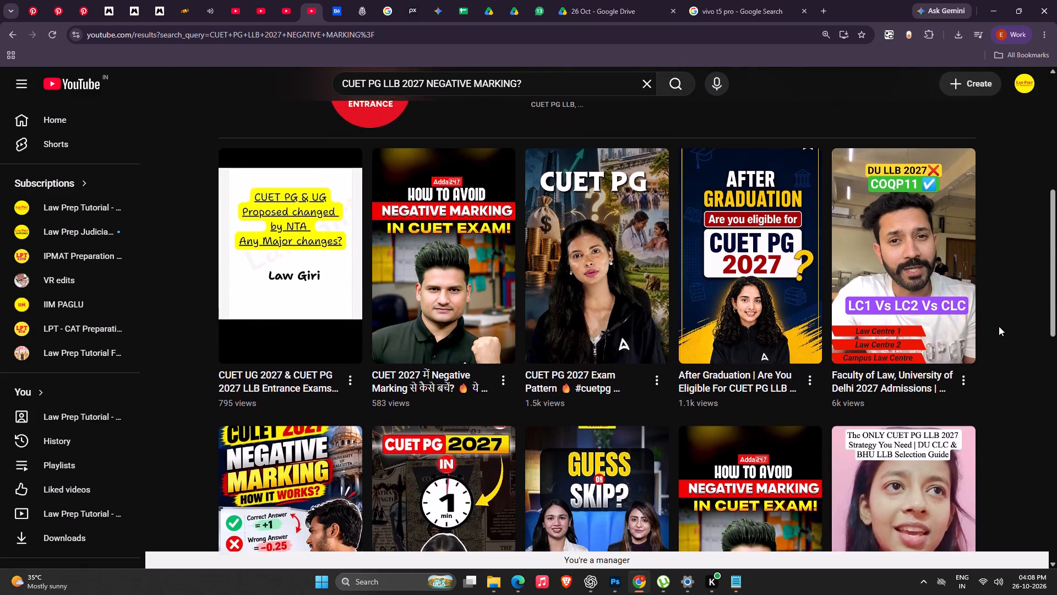
scroll(999, 326, "down", 2)
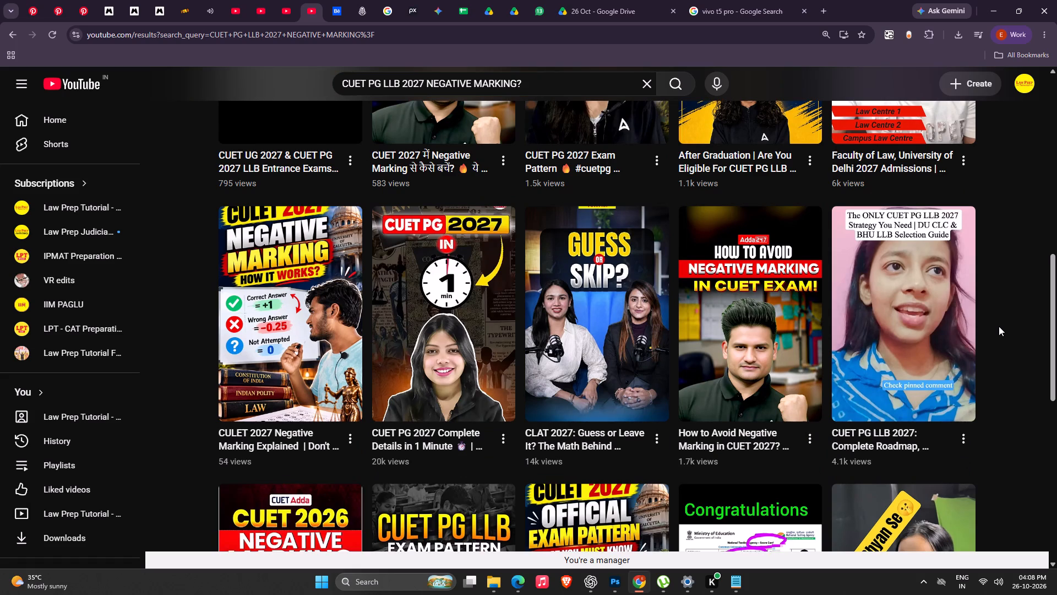
scroll(999, 326, "down", 3)
scroll(999, 326, "up", 2)
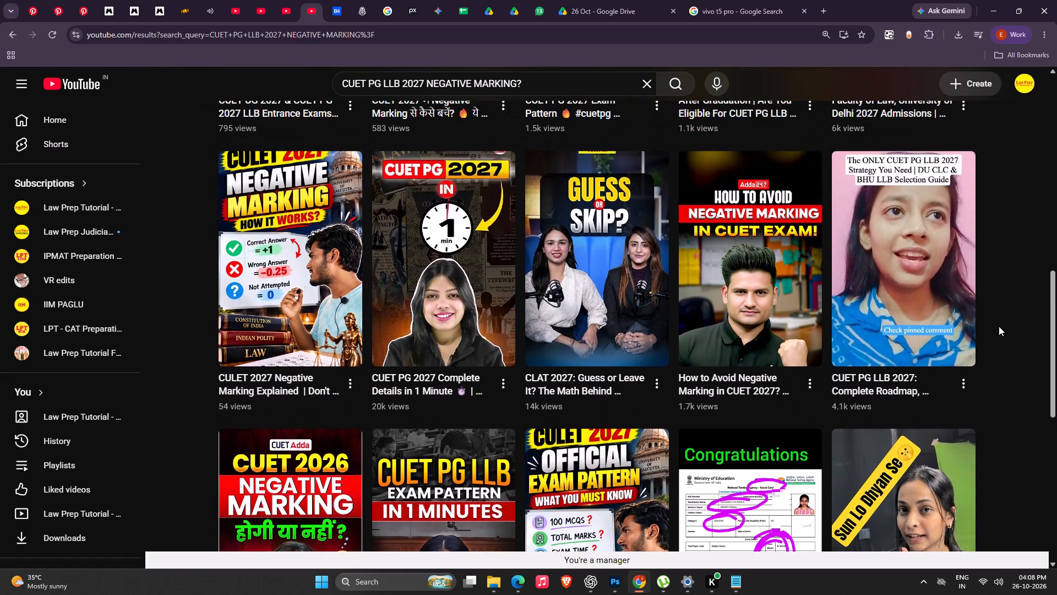
scroll(999, 326, "down", 6)
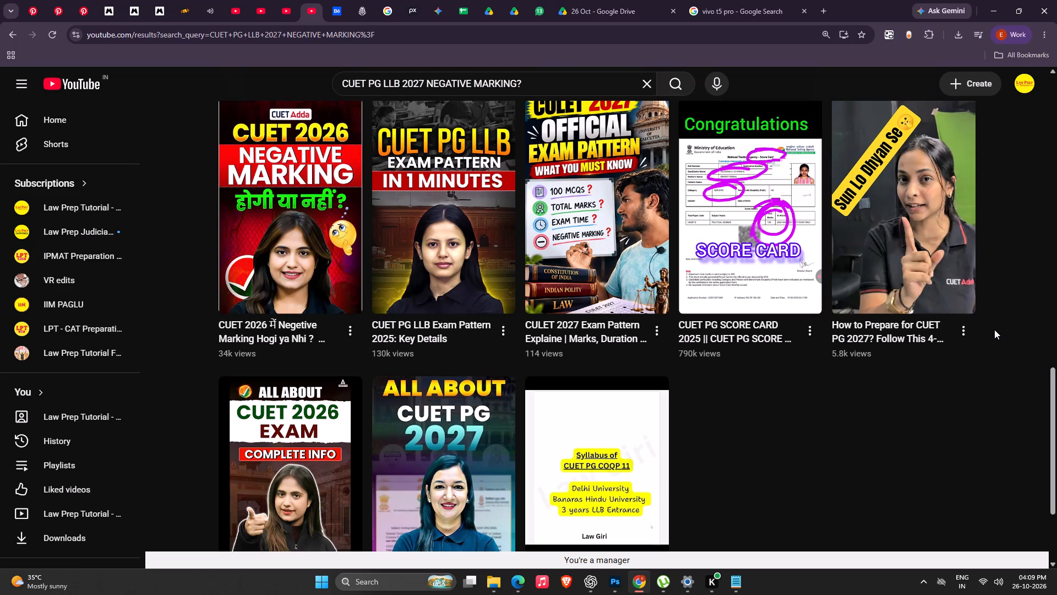
scroll(869, 364, "down", 2)
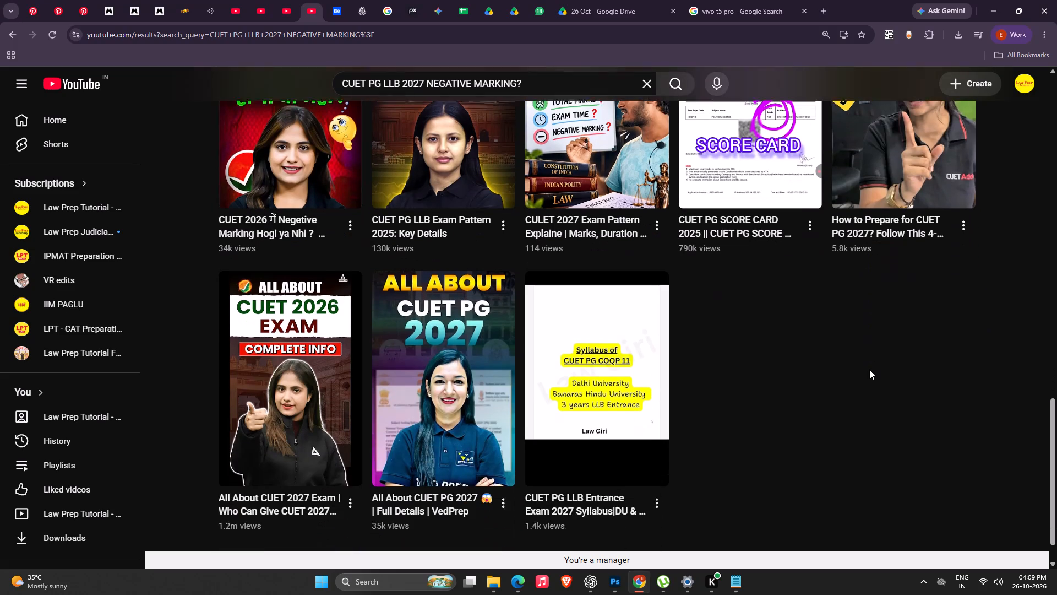
scroll(865, 366, "down", 5)
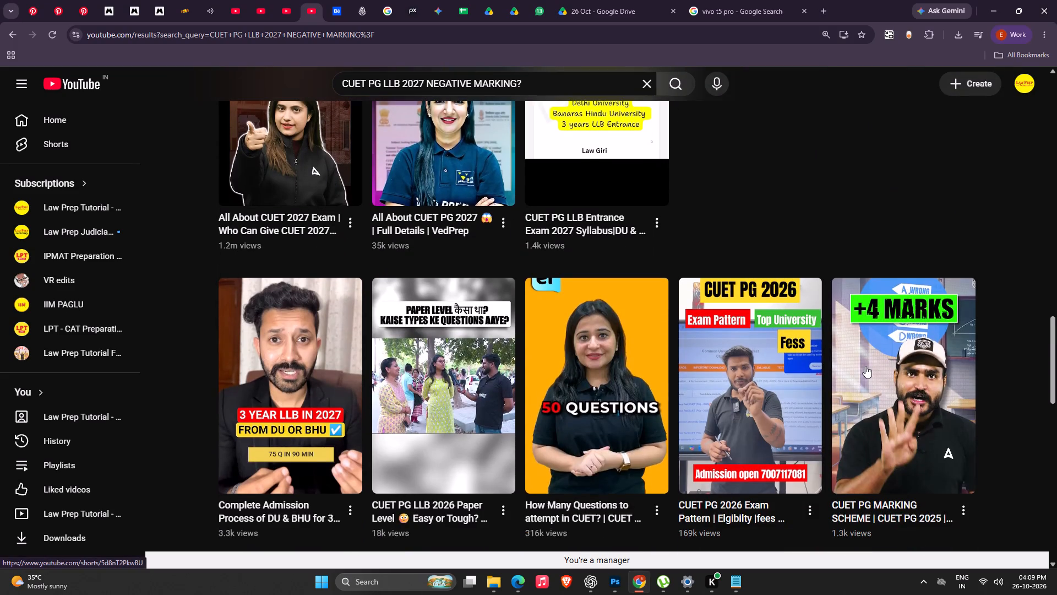
Capture a screen snip of the "CUET 2026 NEGATIVE MARKING" Shorts cover by CUET Adda as a reference.
scroll(866, 378, "up", 8)
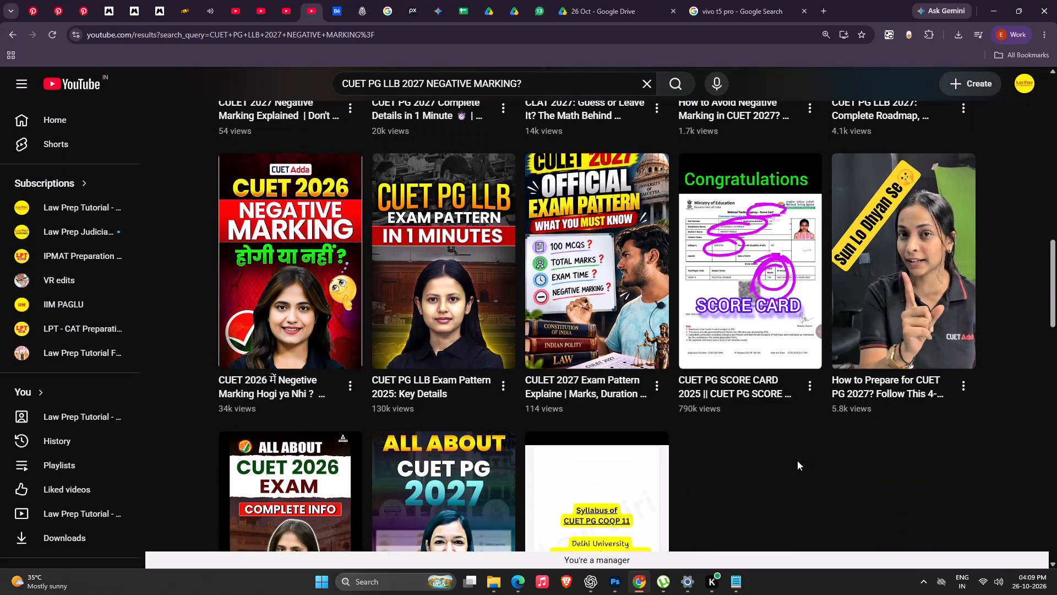
key("shift+super+s")
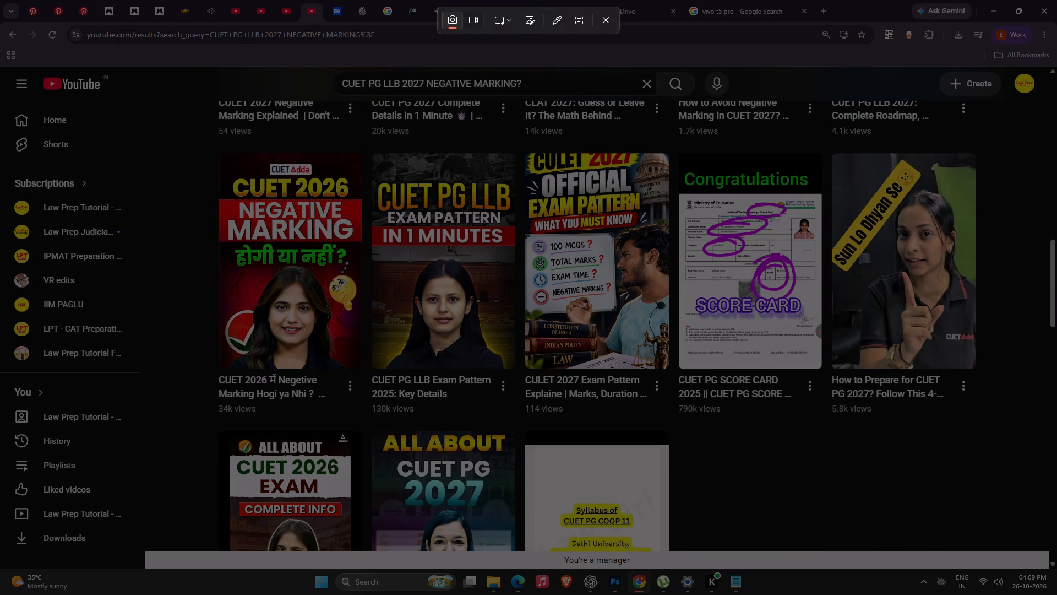
left_click_drag(216, 147, 362, 371)
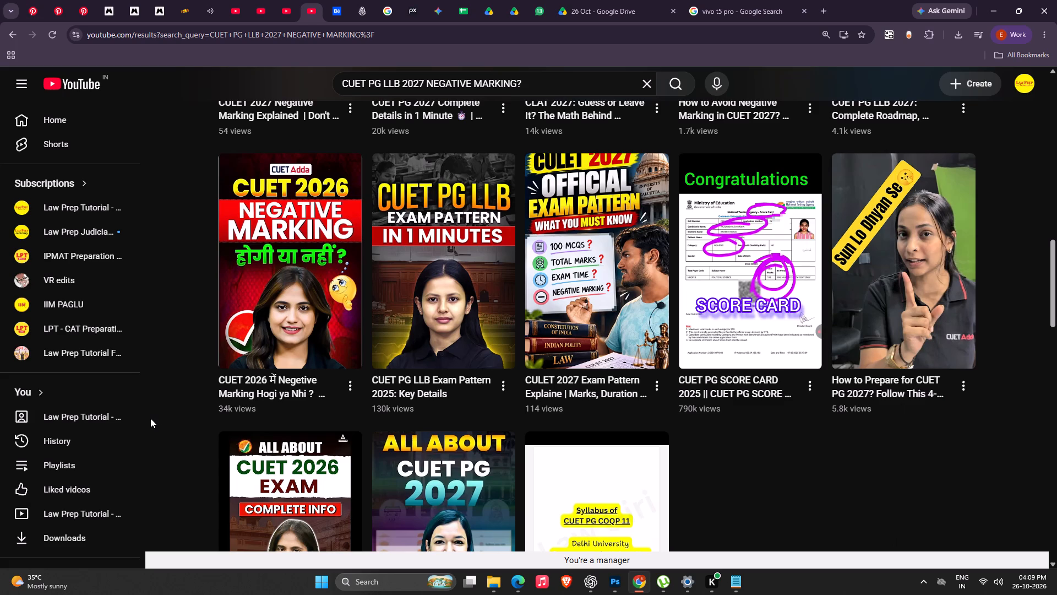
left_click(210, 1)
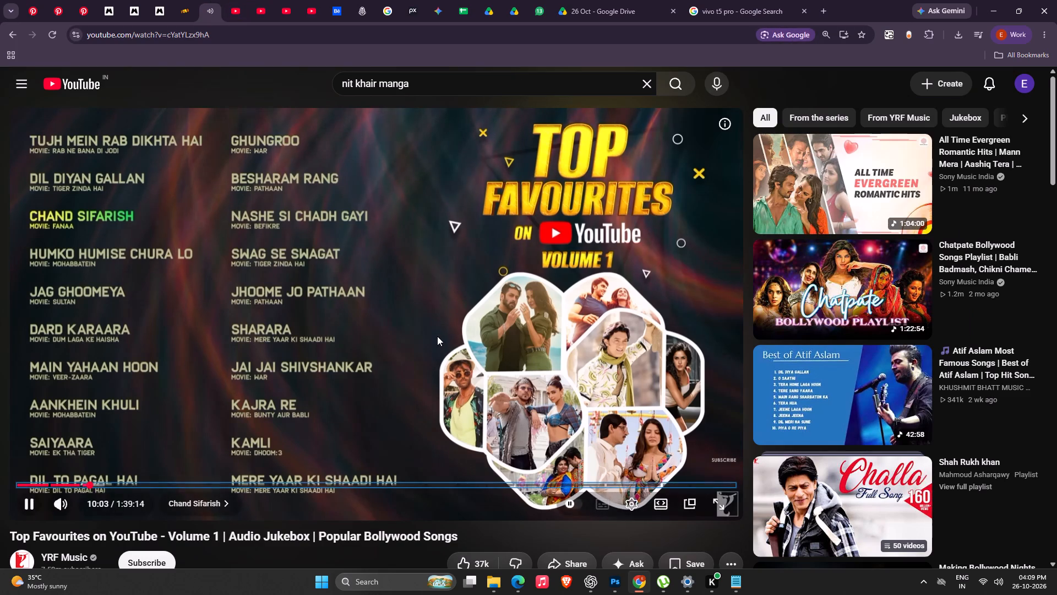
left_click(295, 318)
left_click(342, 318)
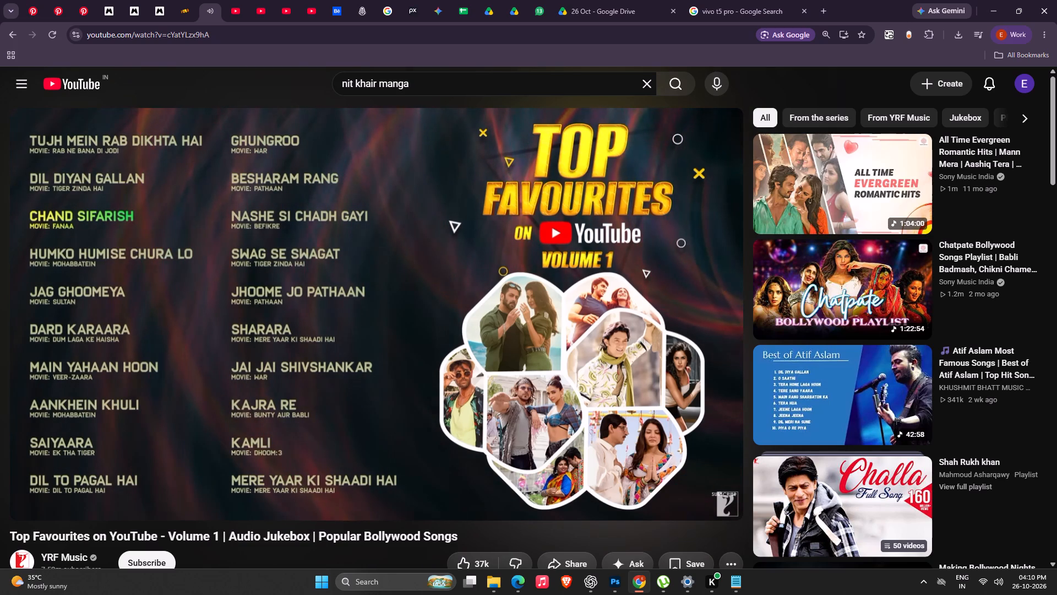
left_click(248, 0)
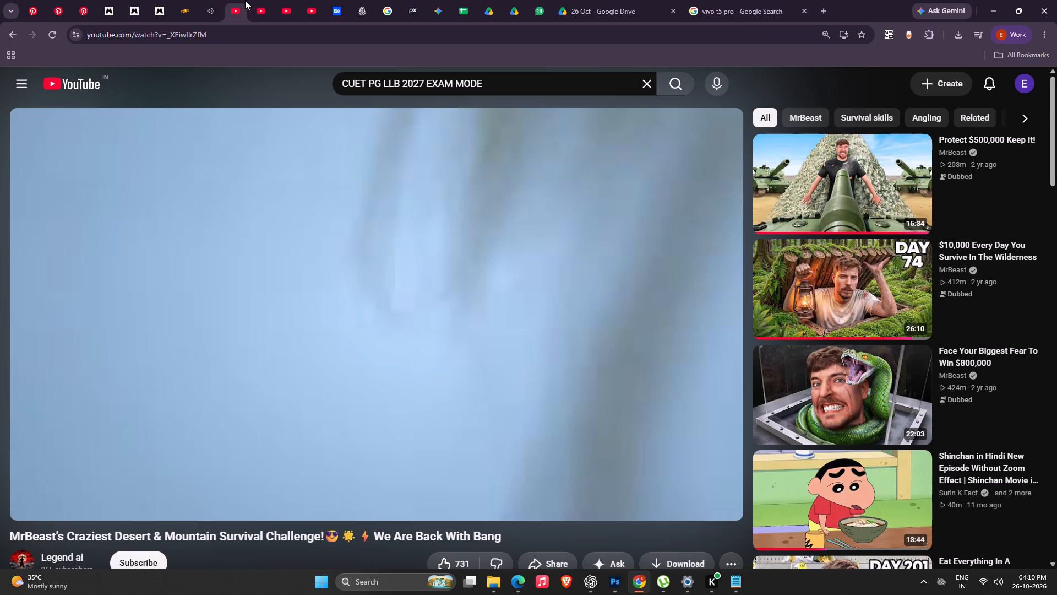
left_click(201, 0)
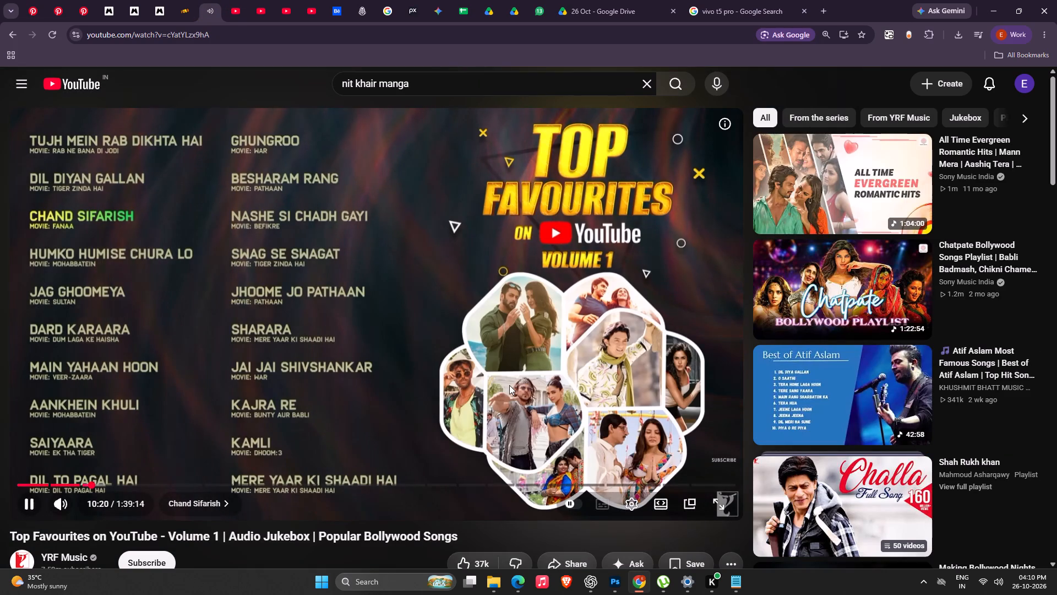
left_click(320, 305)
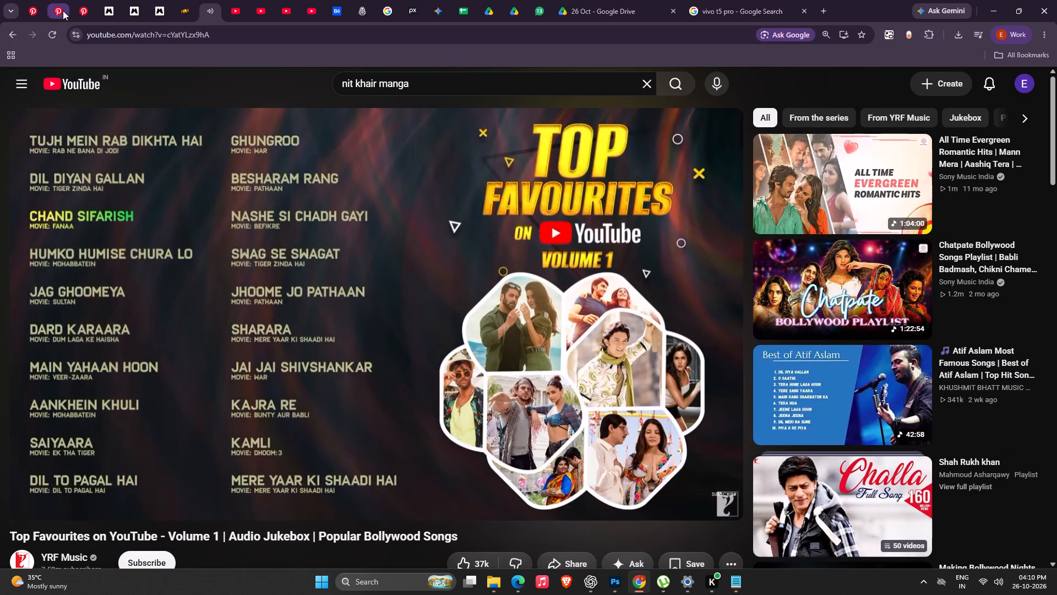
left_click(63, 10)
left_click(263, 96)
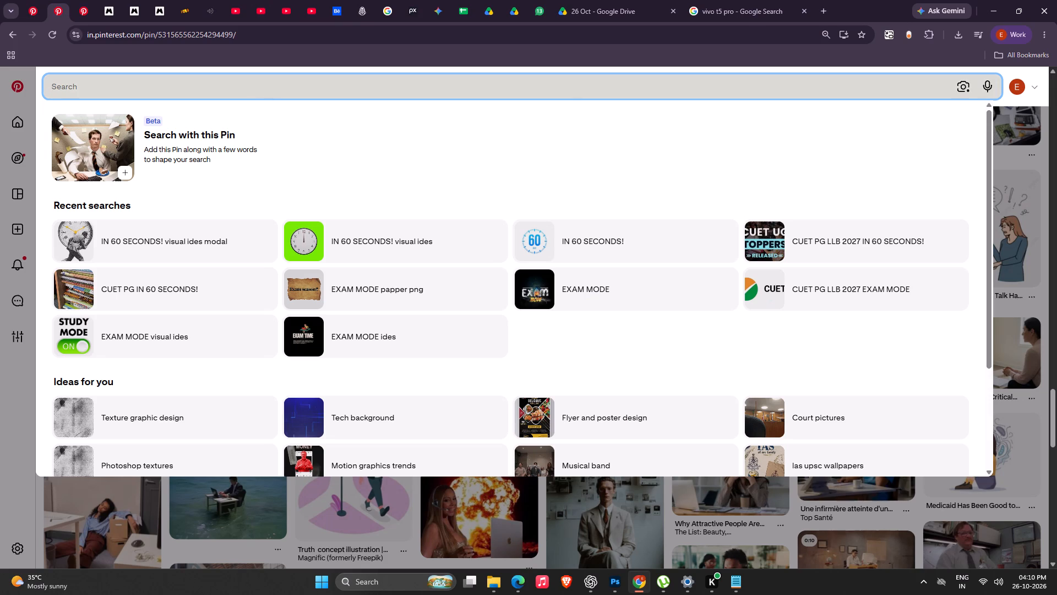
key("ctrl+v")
Copy the row 35 title from the 3 Year LLB shorts sheet and search Pinterest for "CUET PG LLB 2027 NEGATIVE MARKING?".
left_click(458, 0)
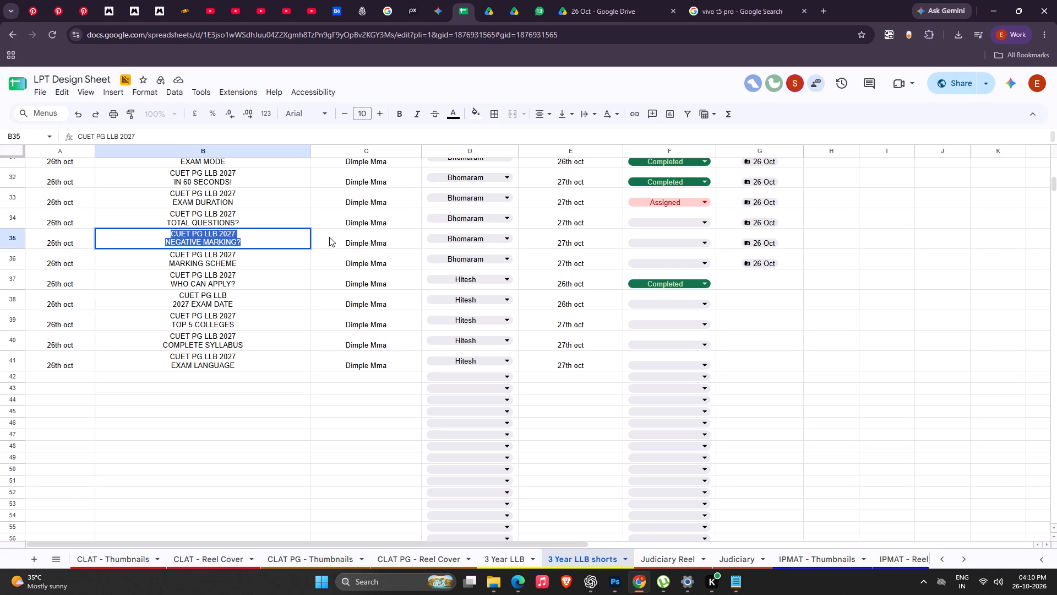
key("ctrl+c")
key("ctrl+c")
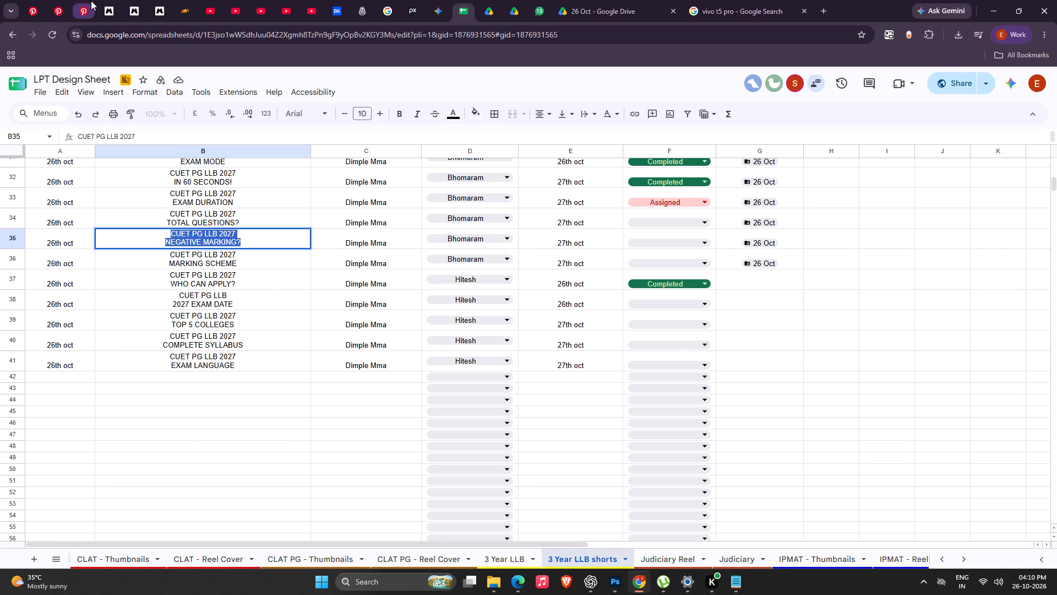
left_click(91, 1)
left_click_drag(276, 94, 0, 69)
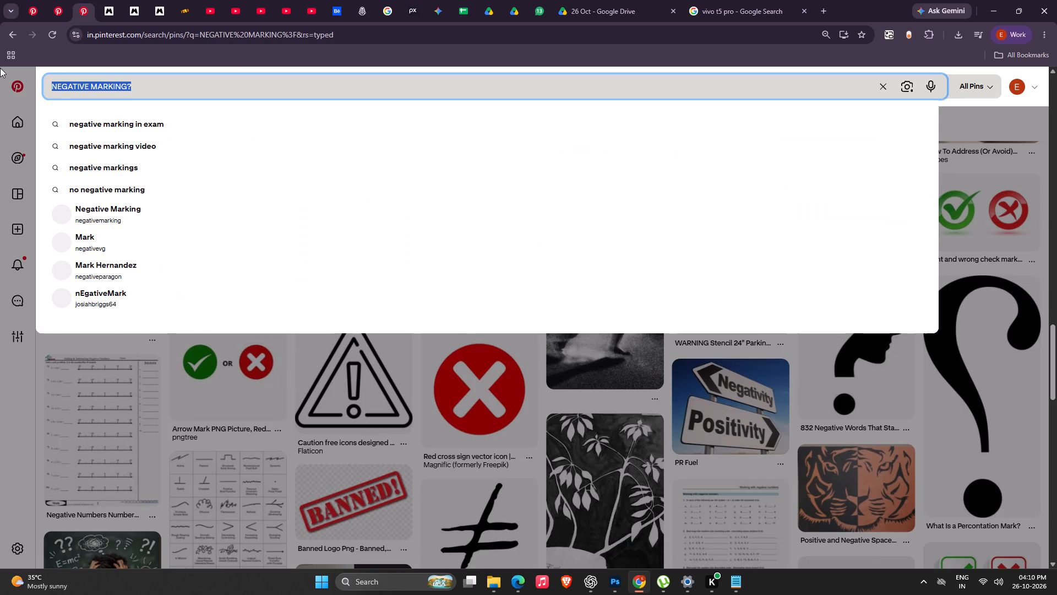
key("ctrl+BackSpace")
key("ctrl+BackSpace")
key("ctrl+v")
key("Return")
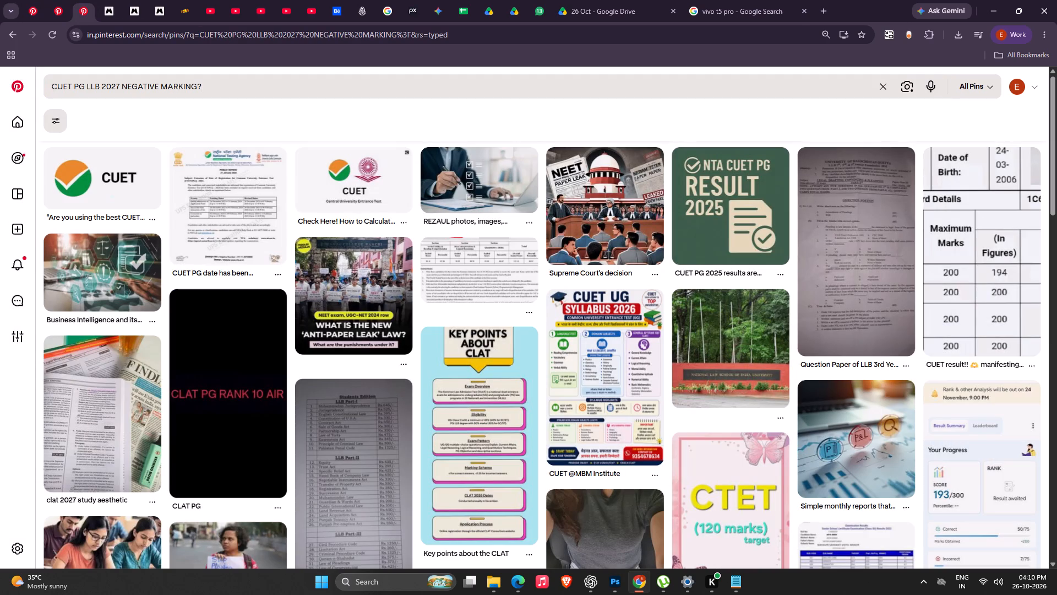
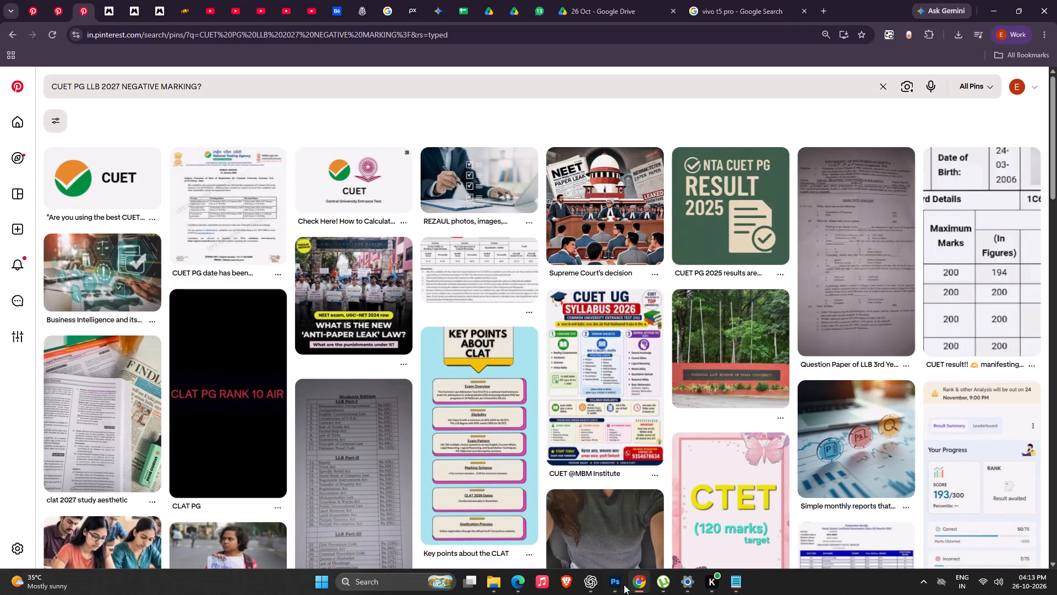
Switch to Photoshop and close the ChatGPT image document holding the Generative Expand of the "TOTAL QUESTIONS?" cover.
left_click(609, 577)
key("space")
key("space")
key("space")
key("space")
key("space")
left_click_drag(344, 273, 167, 313)
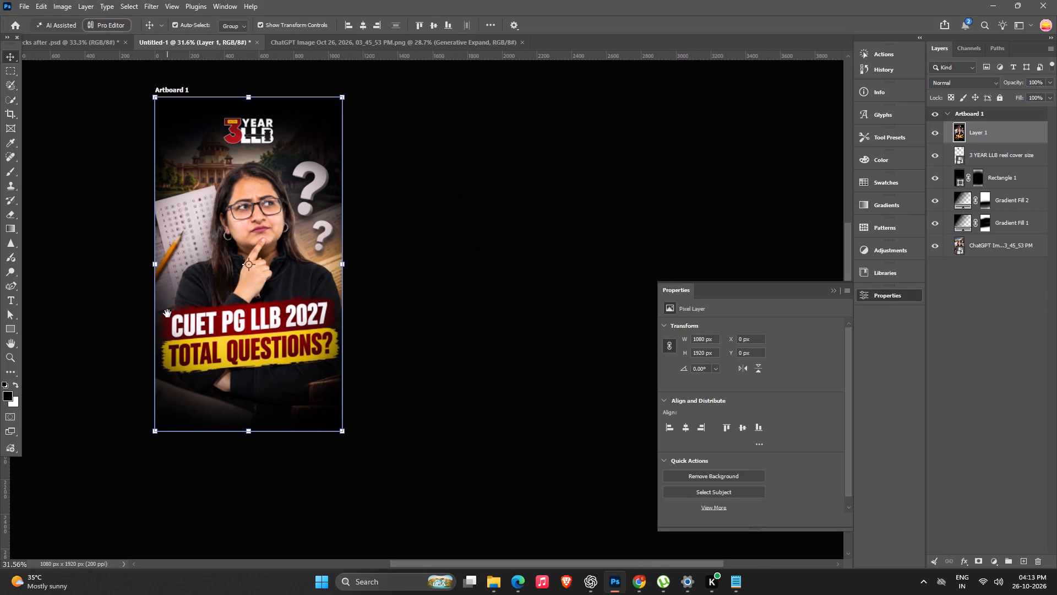
left_click_drag(167, 313, 167, 312)
left_click(449, 44)
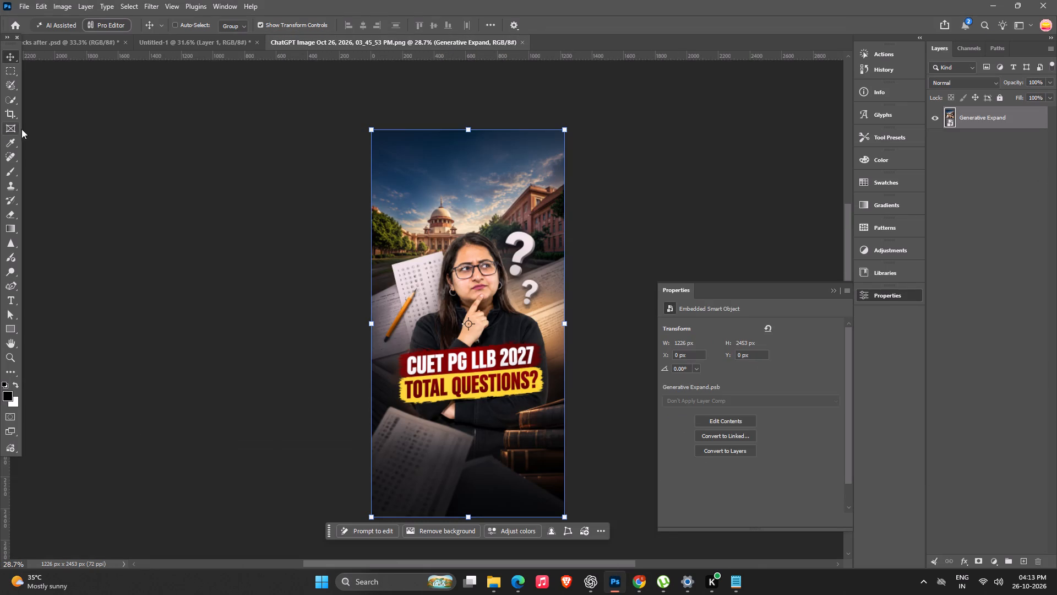
key("ctrl+w")
key("space")
left_click_drag(331, 339, 279, 337)
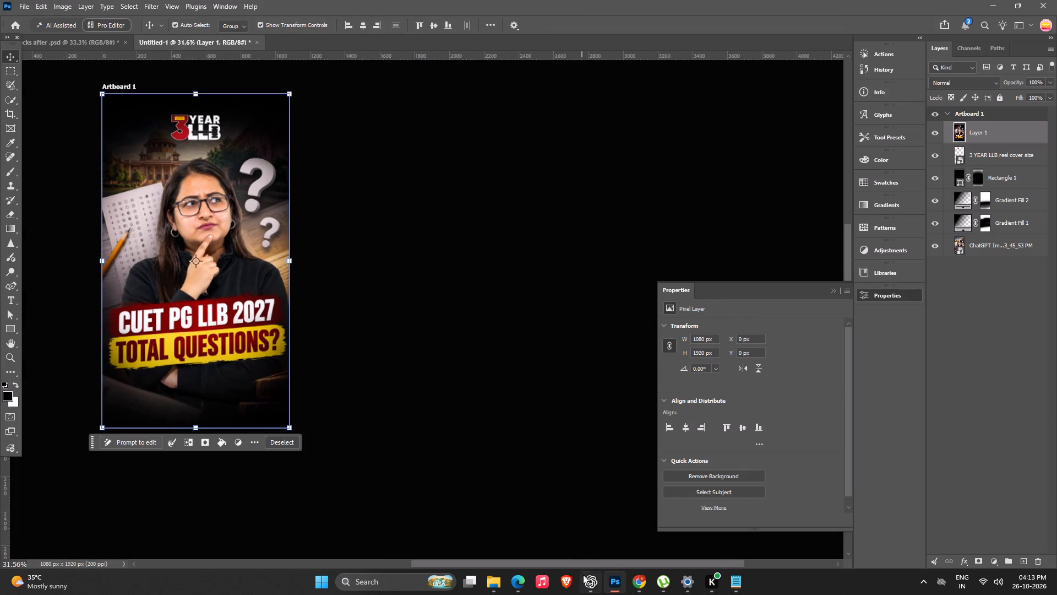
Switch to Chrome and copy the row 35 "CUET PG LLB 2027 NEGATIVE MARKING?" title text from the 3 Year LLB shorts sheet.
left_click(632, 584)
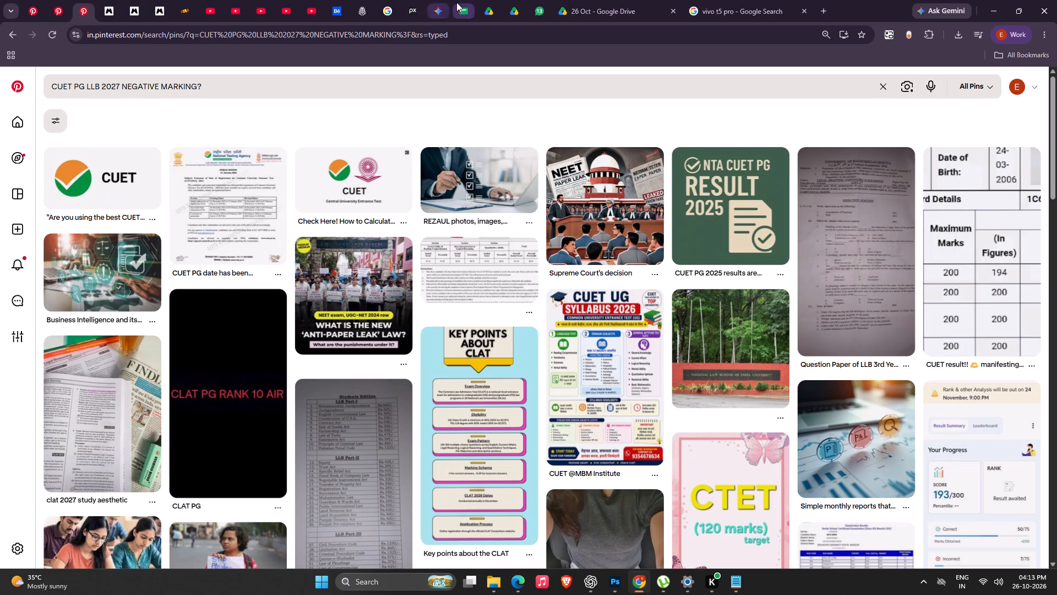
left_click(456, 2)
left_click(260, 239)
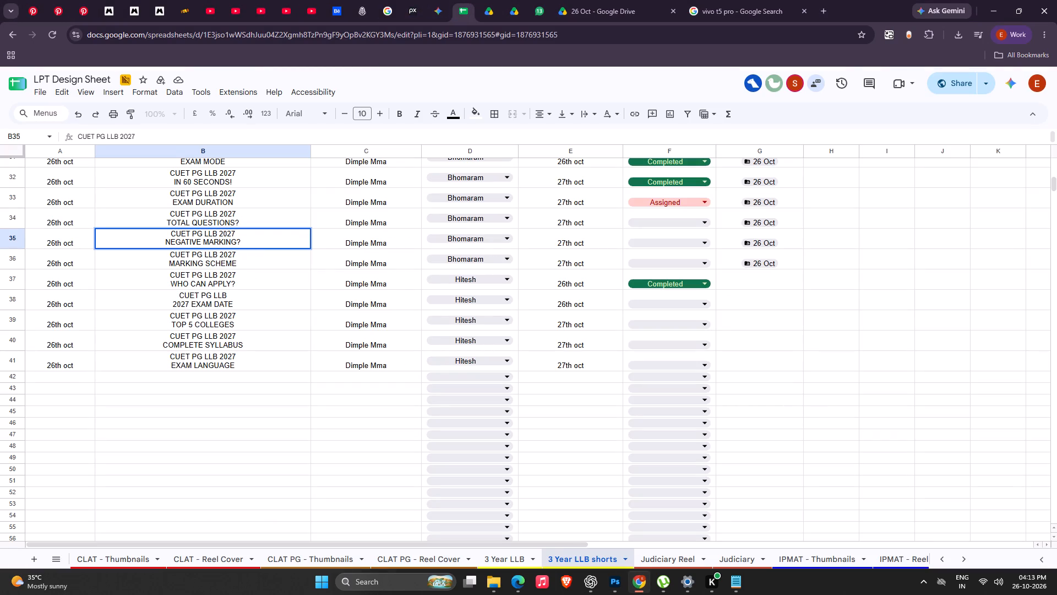
left_click_drag(260, 239, 150, 234)
key("ctrl+c")
key("ctrl+c")
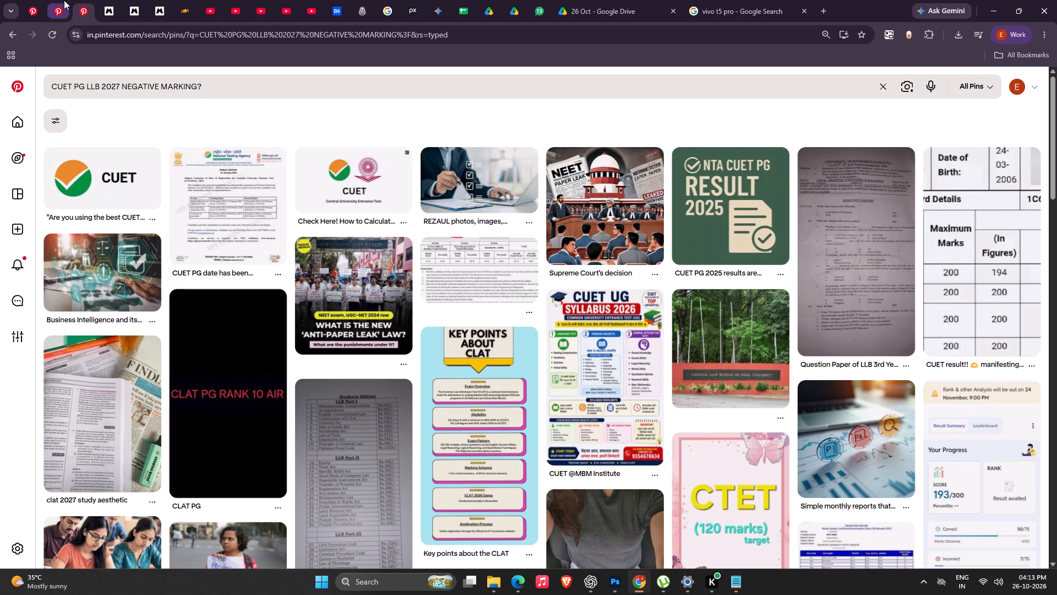
Examine the Pinterest results and the pins related to "Key Quantitative Market Research Methods" for negative-marking cover ideas.
scroll(402, 563, "down", 5)
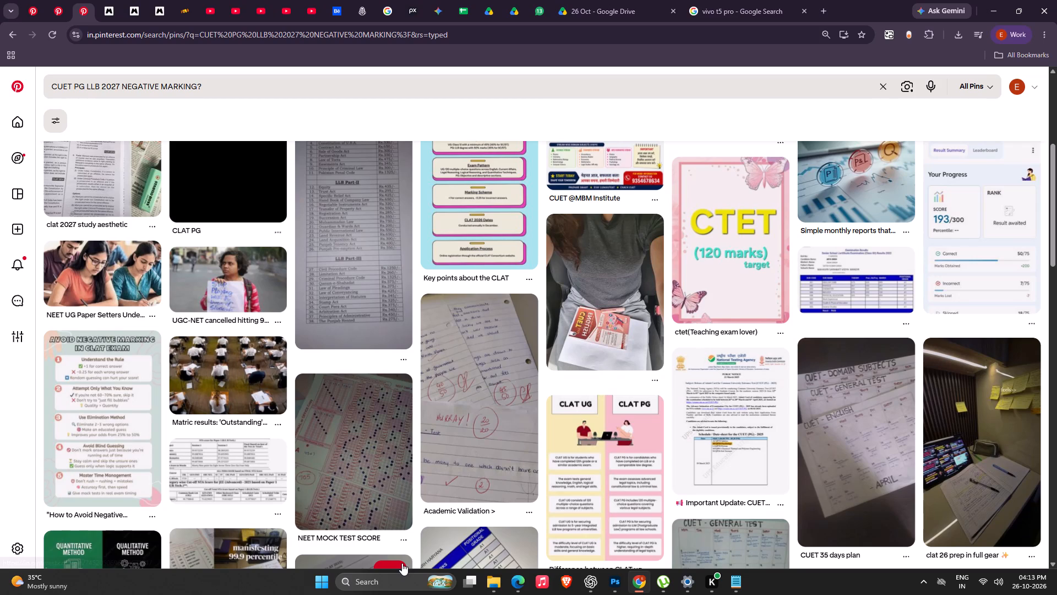
scroll(351, 335, "down", 6)
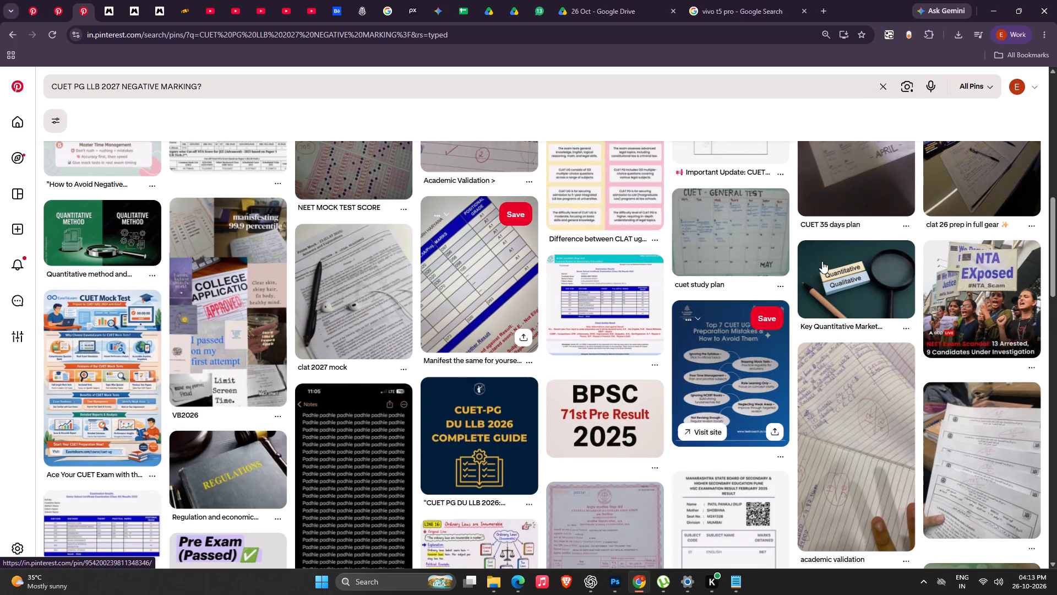
left_click(847, 289)
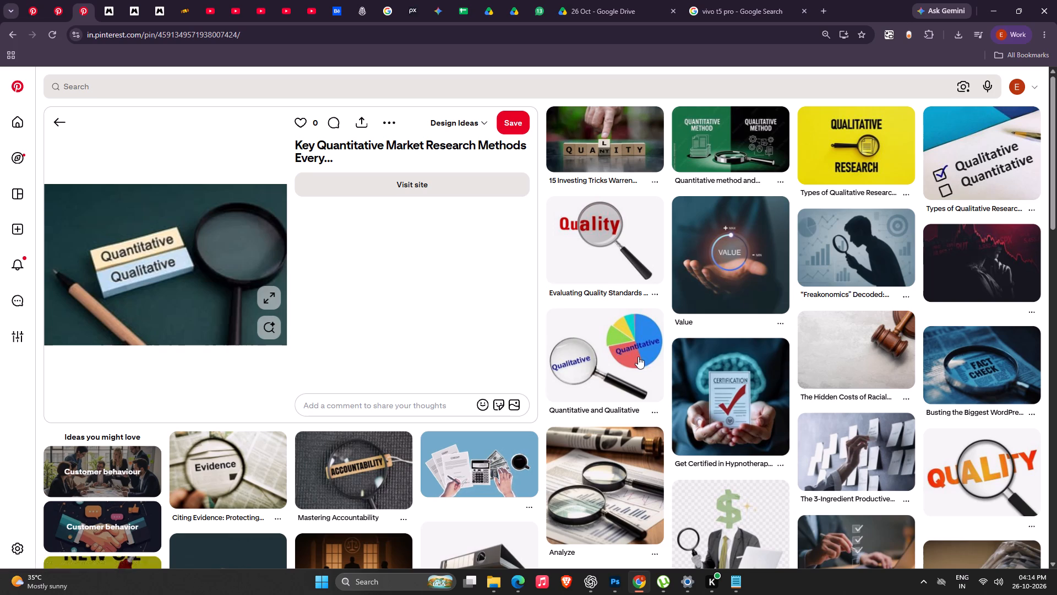
scroll(638, 356, "down", 3)
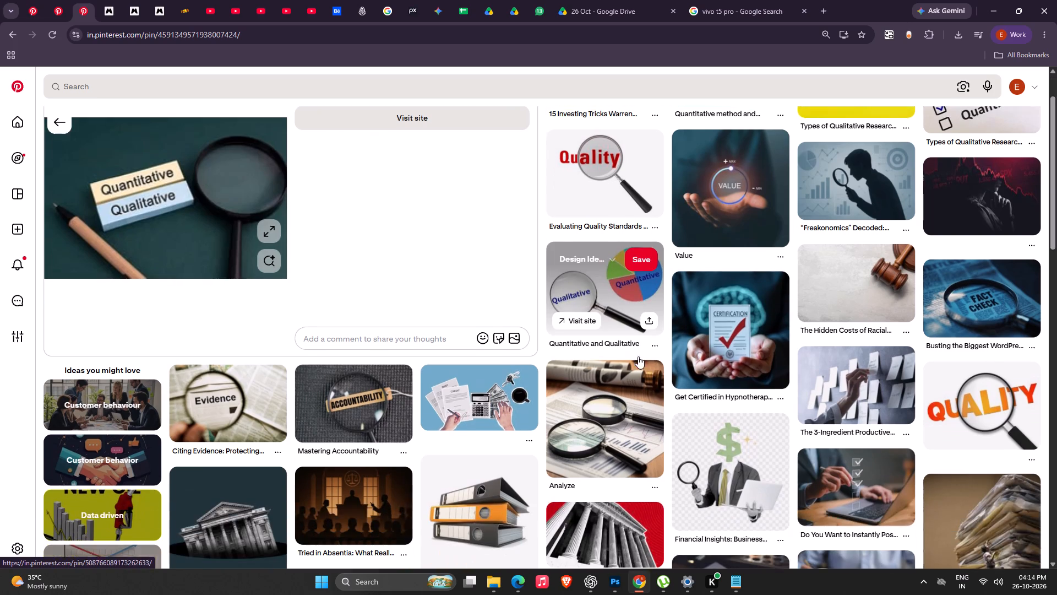
scroll(638, 356, "down", 3)
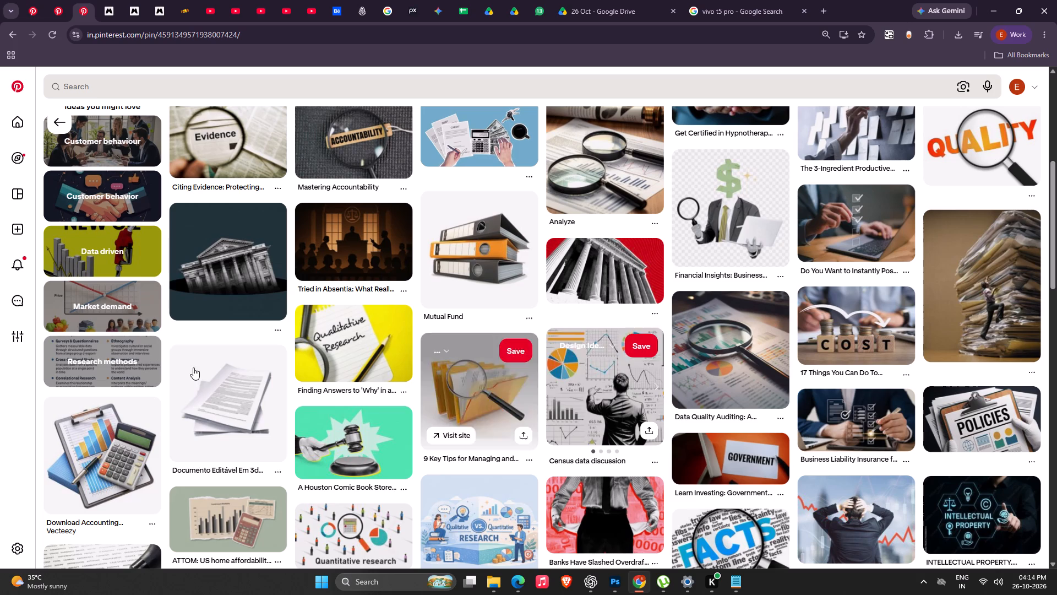
scroll(319, 345, "down", 6)
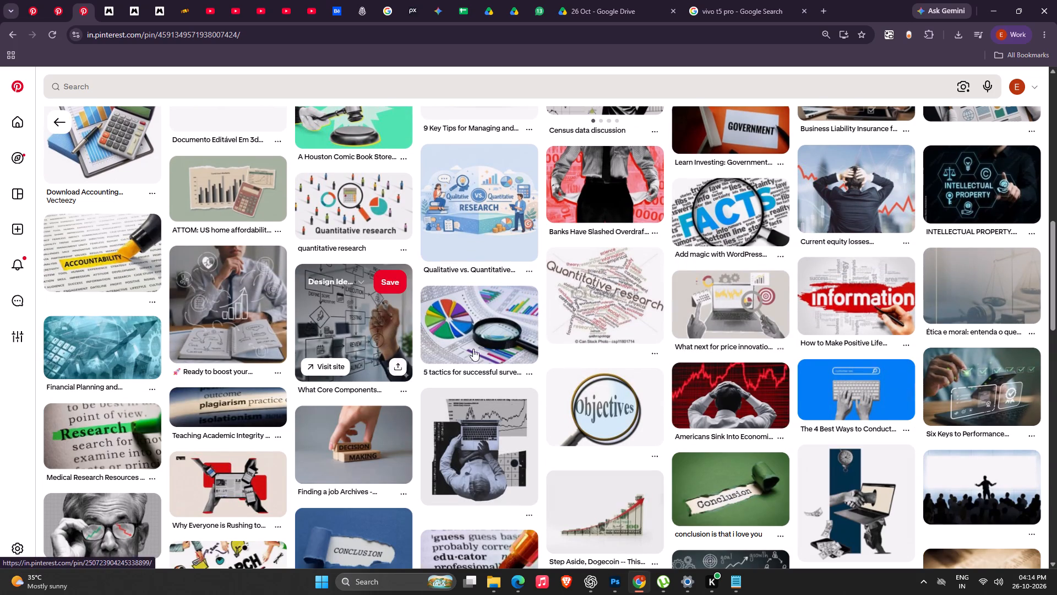
scroll(827, 244, "down", 4)
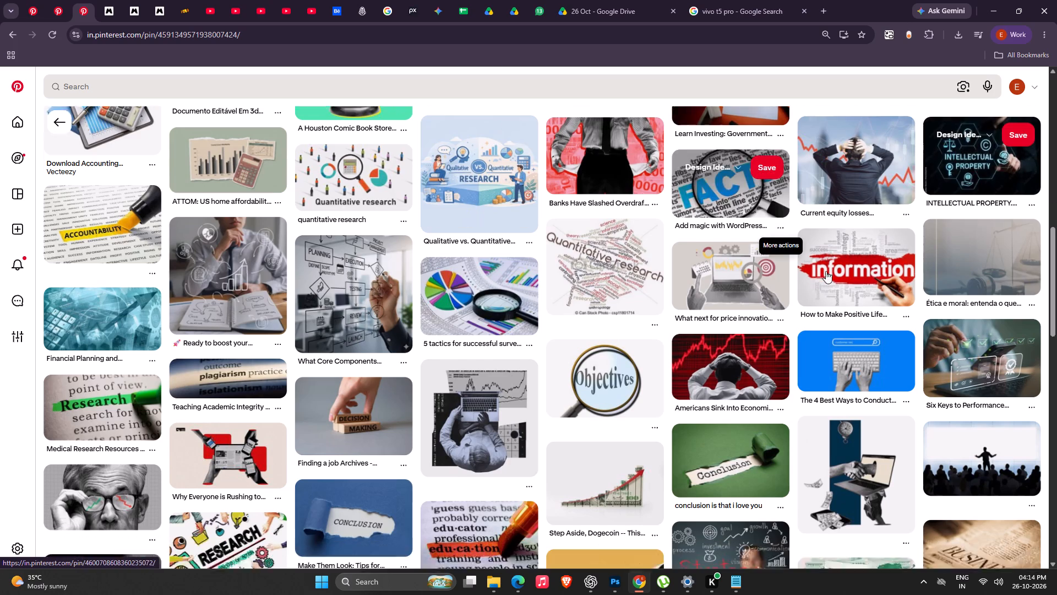
scroll(820, 282, "down", 4)
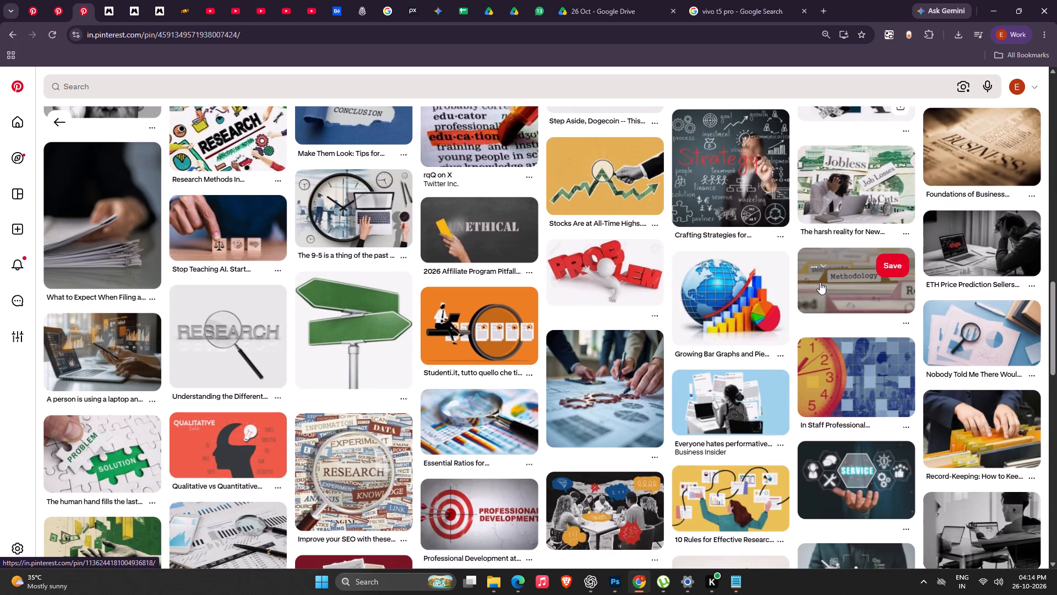
scroll(819, 282, "down", 4)
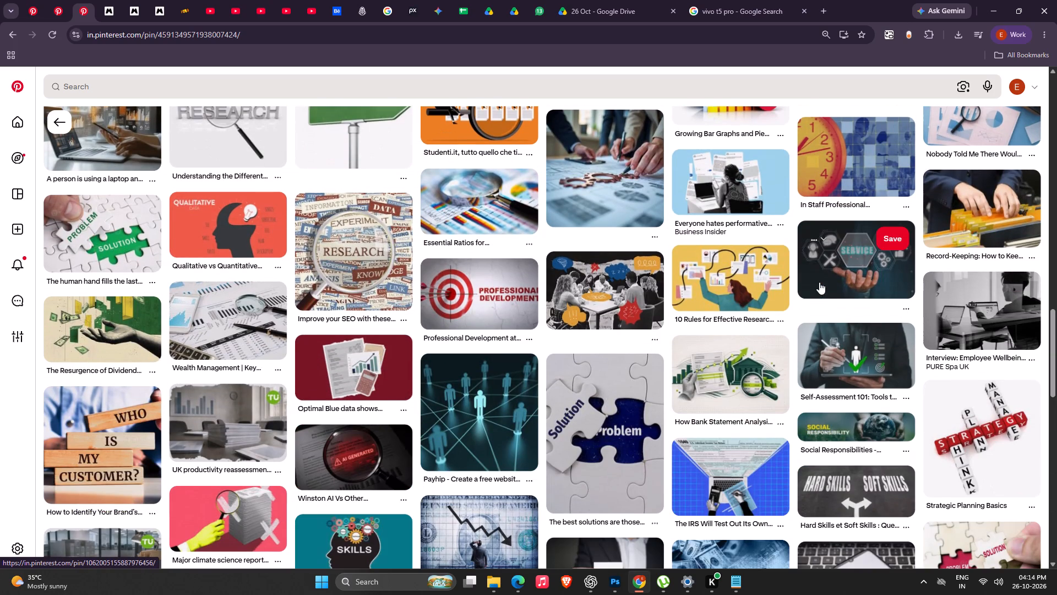
scroll(819, 282, "down", 5)
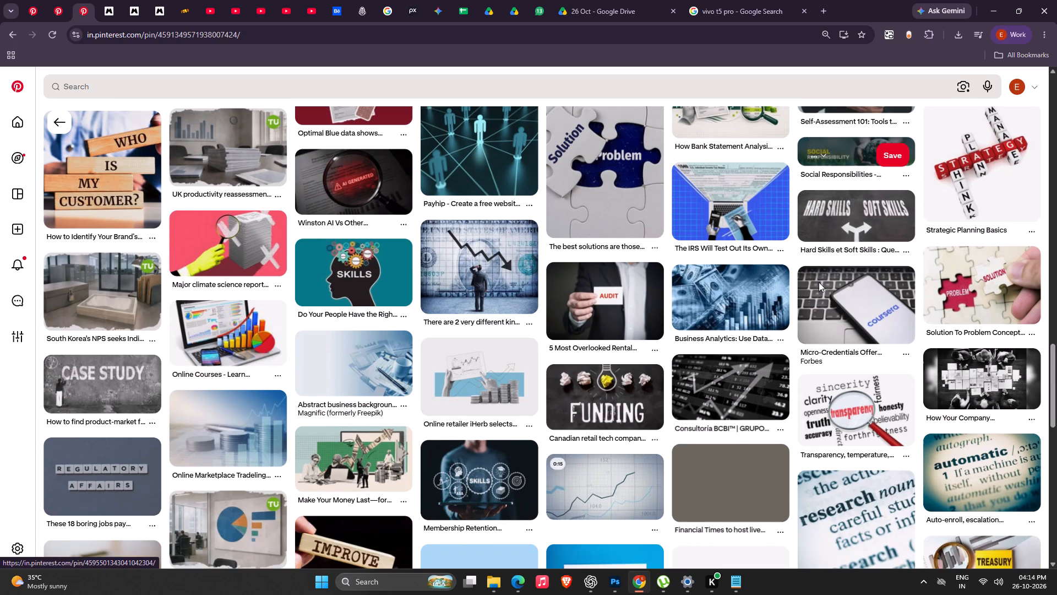
scroll(819, 282, "down", 5)
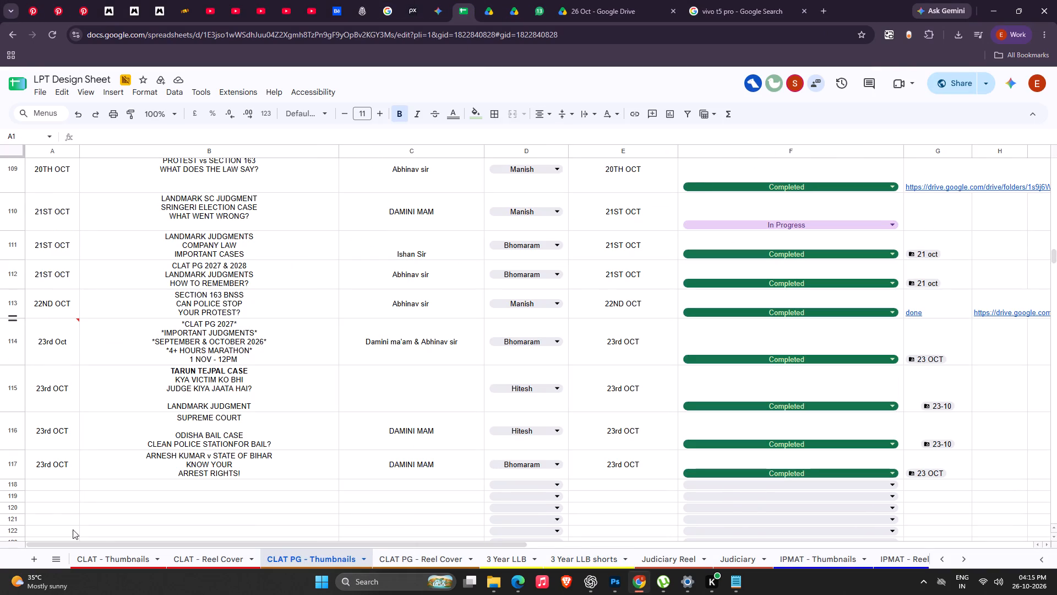
left_click(188, 559)
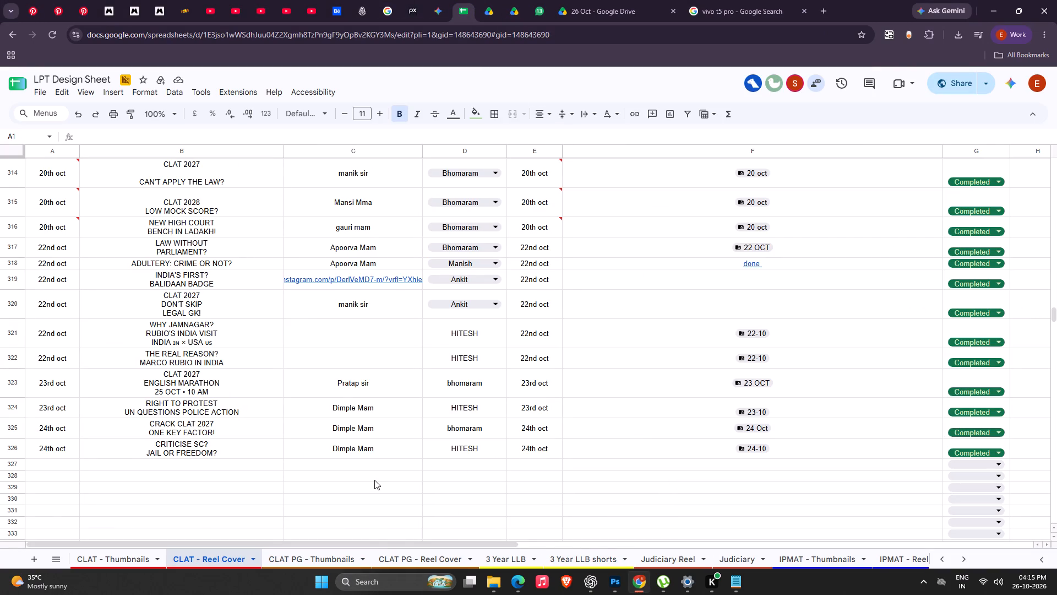
left_click(127, 553)
scroll(374, 415, "down", 1)
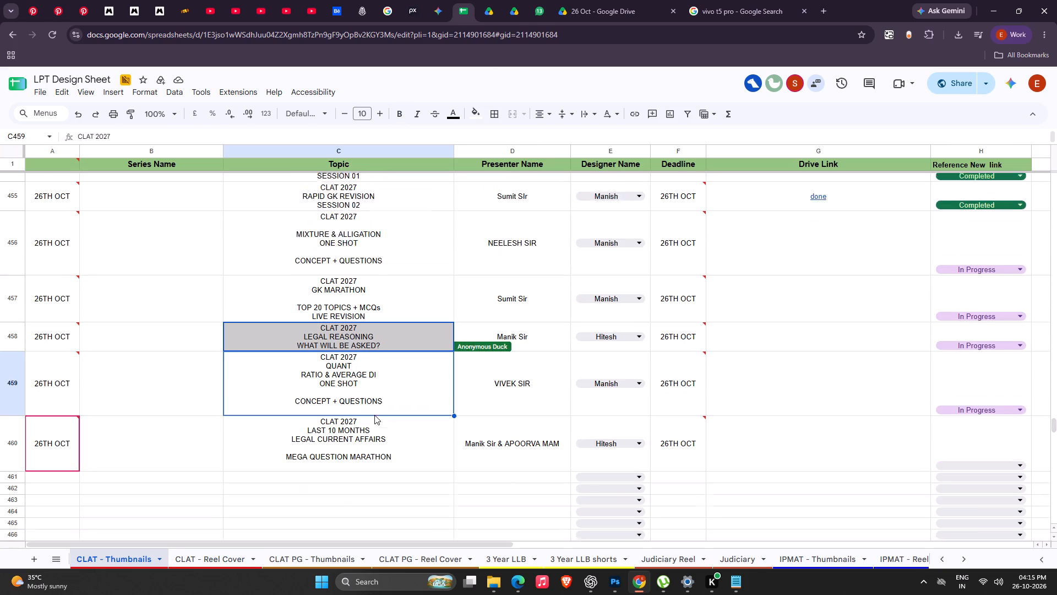
scroll(374, 415, "down", 3)
scroll(374, 415, "up", 4)
scroll(374, 415, "down", 1)
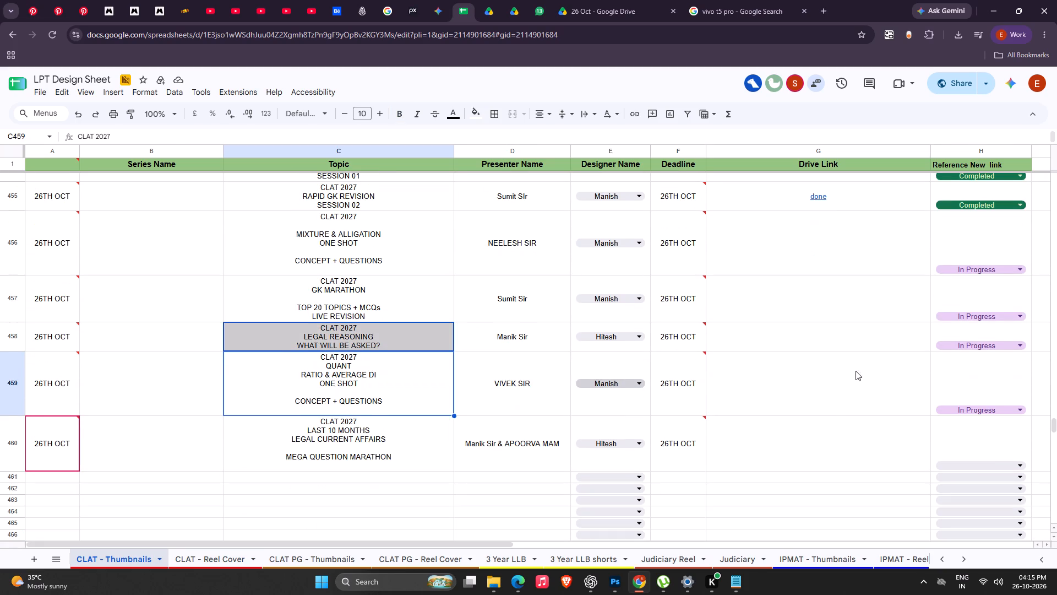
left_click(829, 415)
left_click(800, 448)
left_click(764, 331)
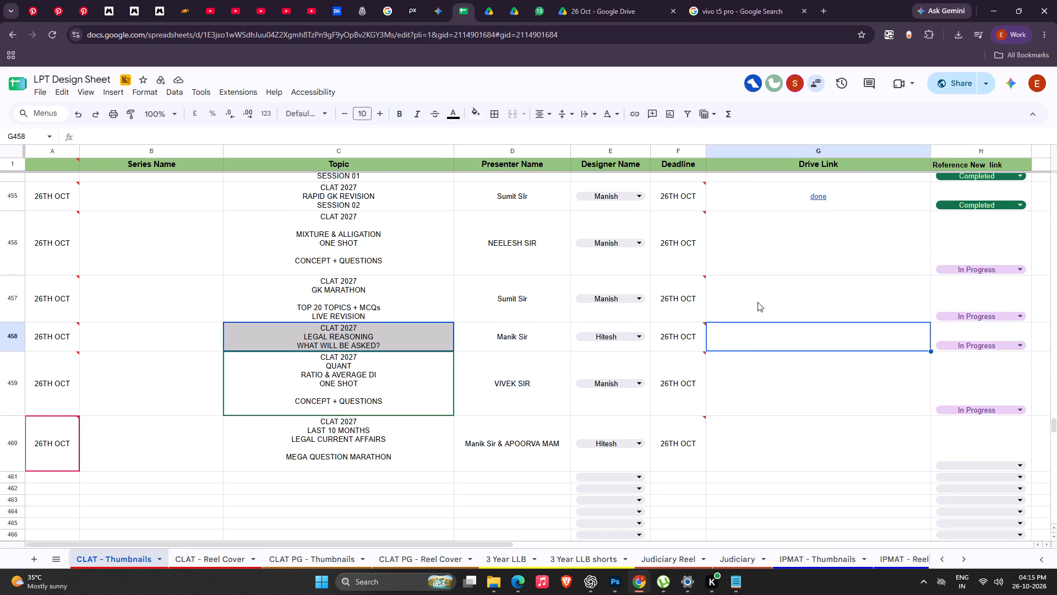
left_click(756, 293)
left_click(756, 375)
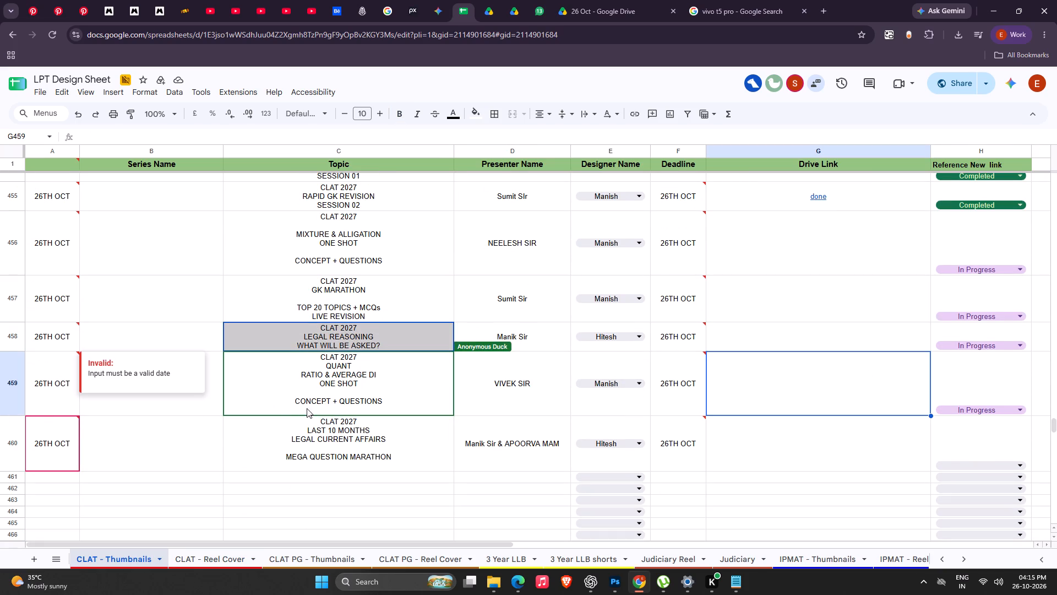
left_click(390, 445)
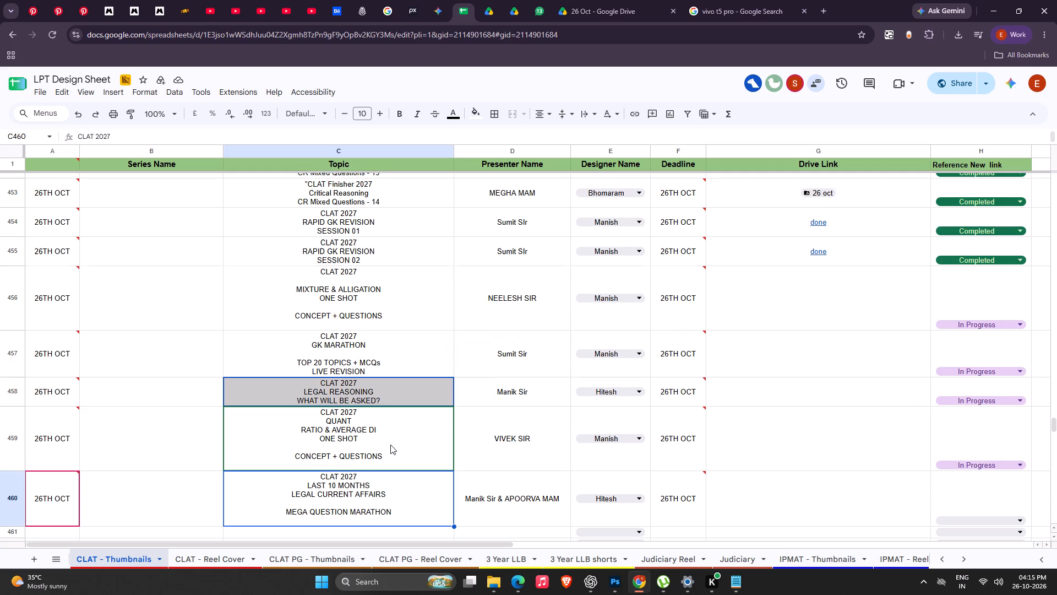
scroll(390, 445, "up", 2)
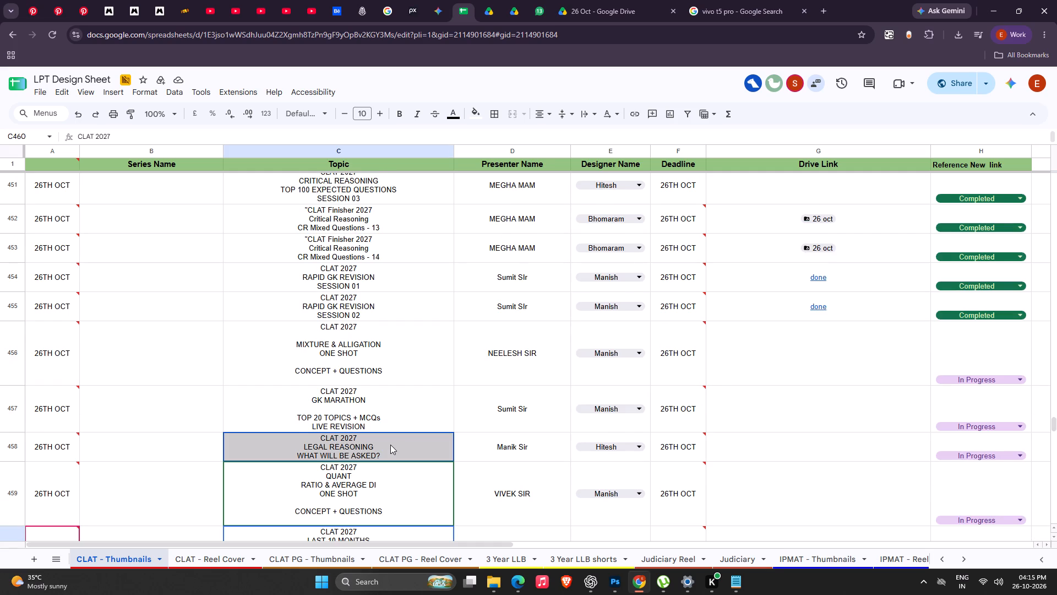
scroll(390, 445, "down", 1)
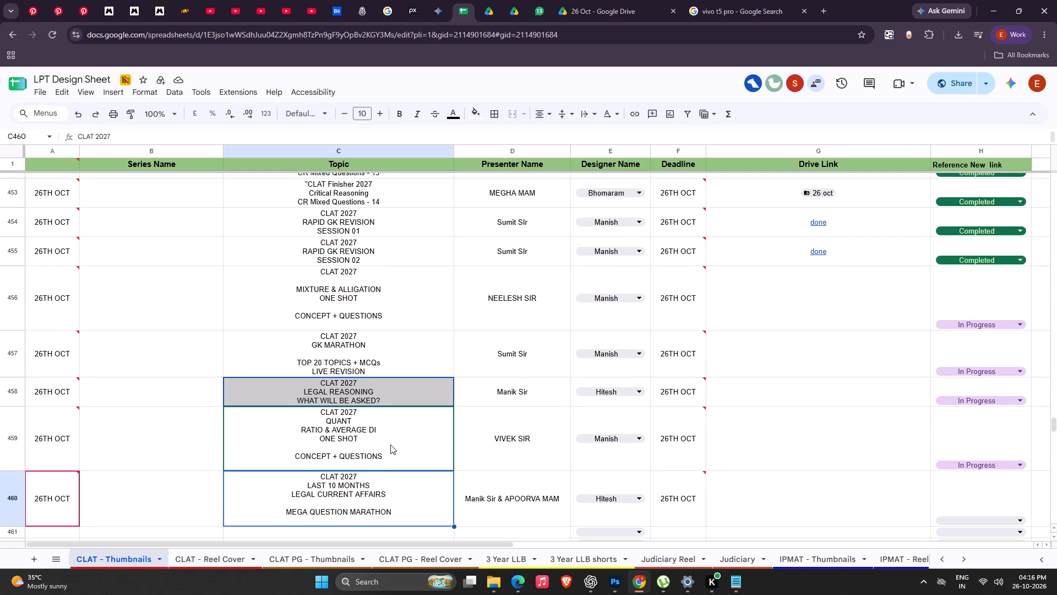
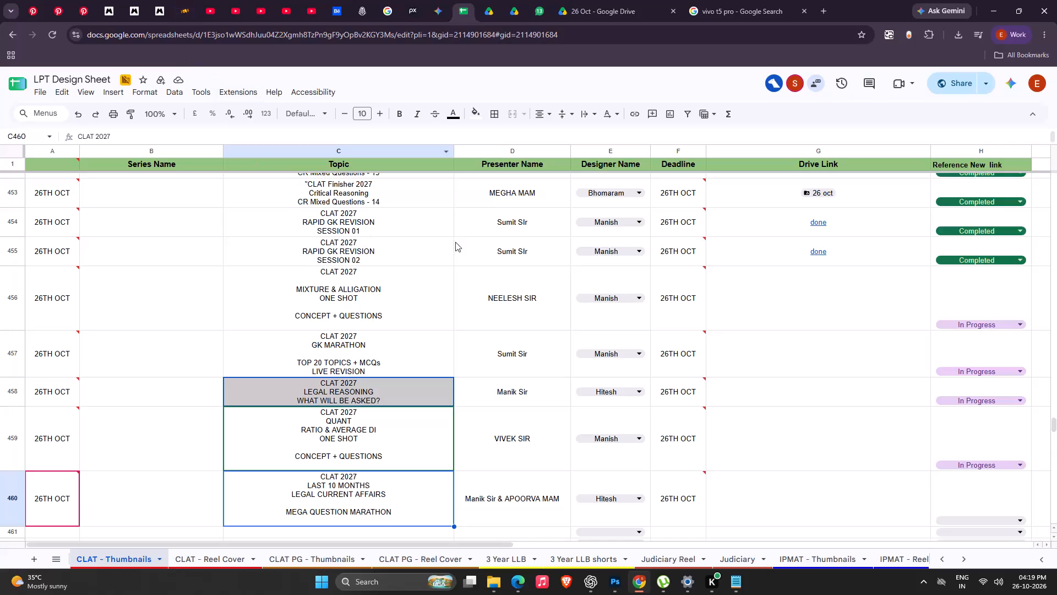
Check the end of the CLAT - Thumbnails sheet and the 26 Oct Drive folder, and return to the 3 Year LLB shorts sheet.
left_click(464, 242)
scroll(460, 283, "down", 3)
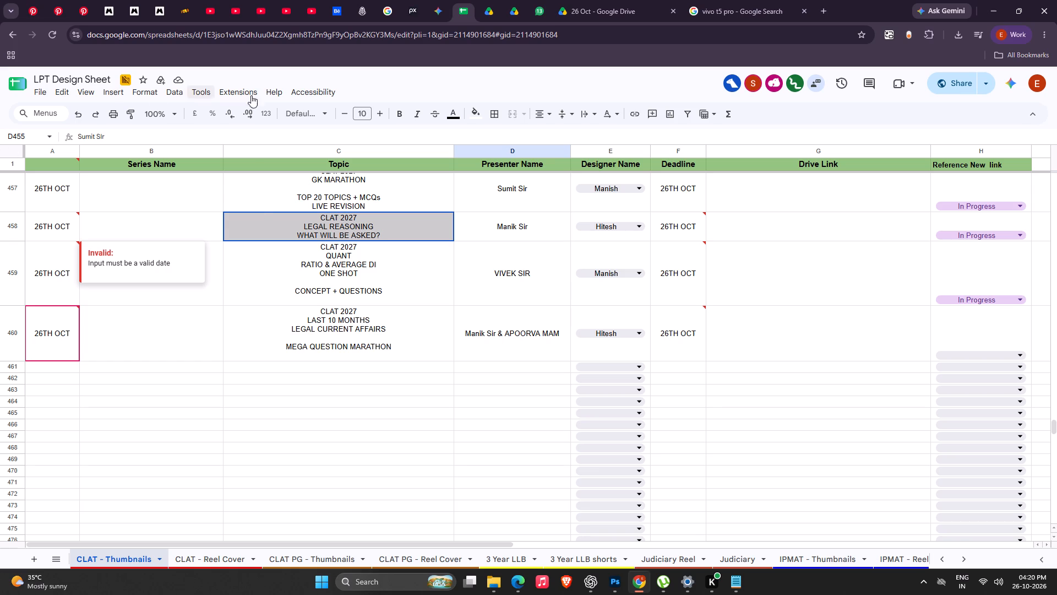
left_click(592, 0)
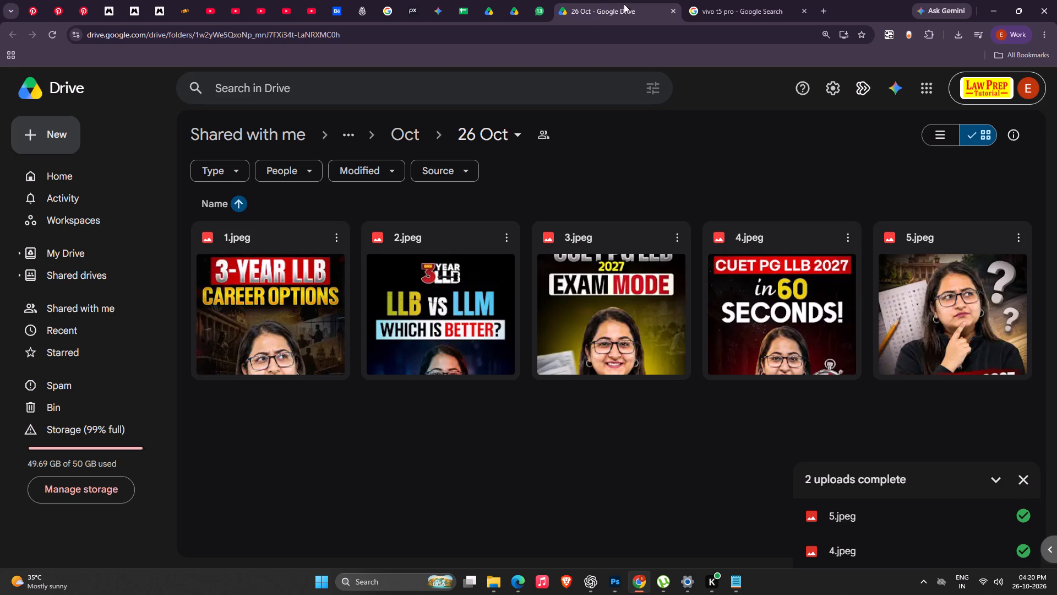
left_click(1020, 479)
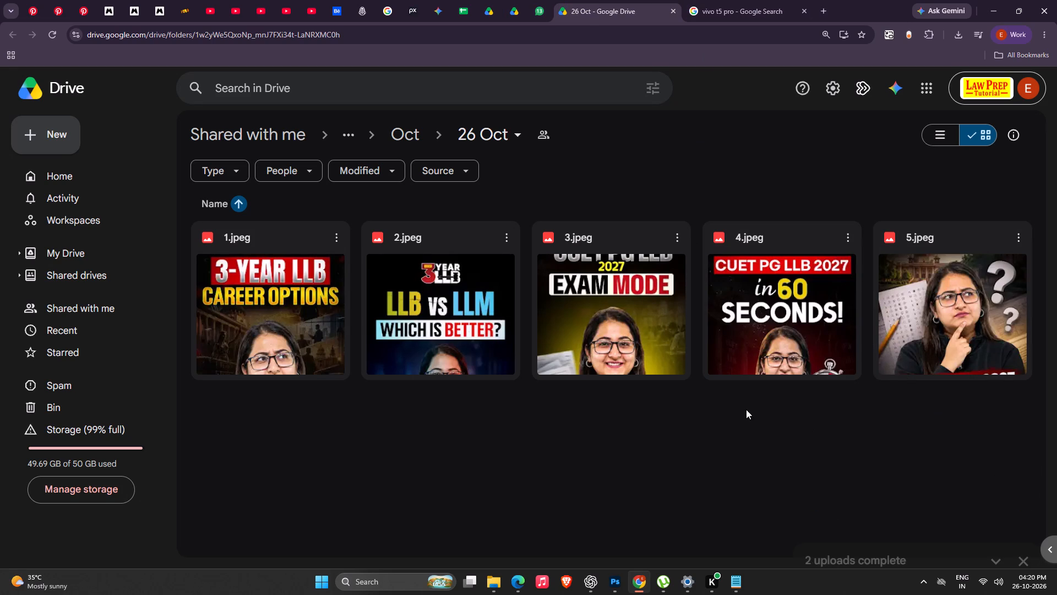
left_click(467, 0)
left_click(564, 561)
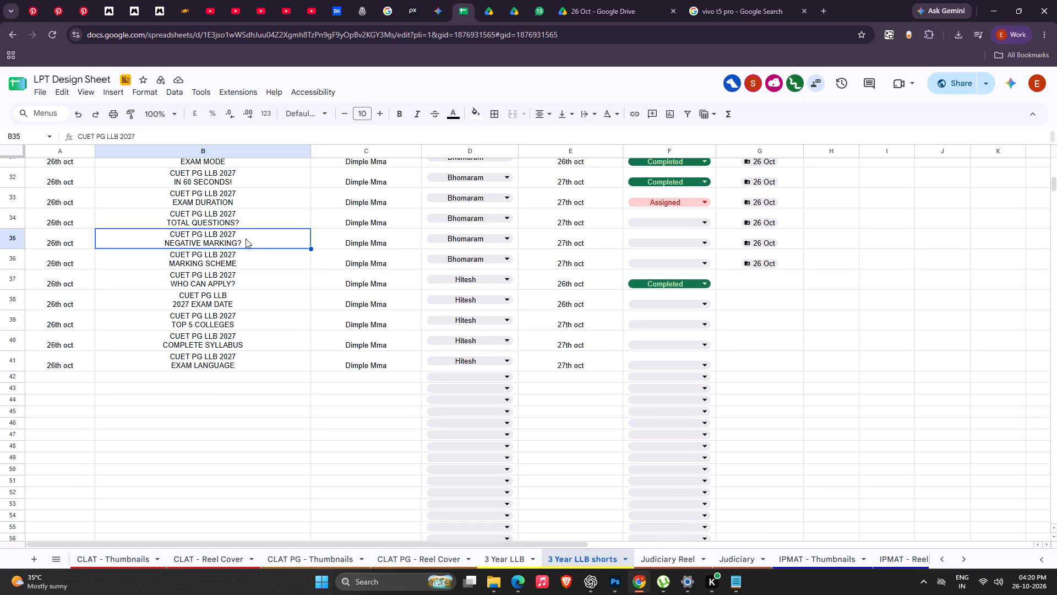
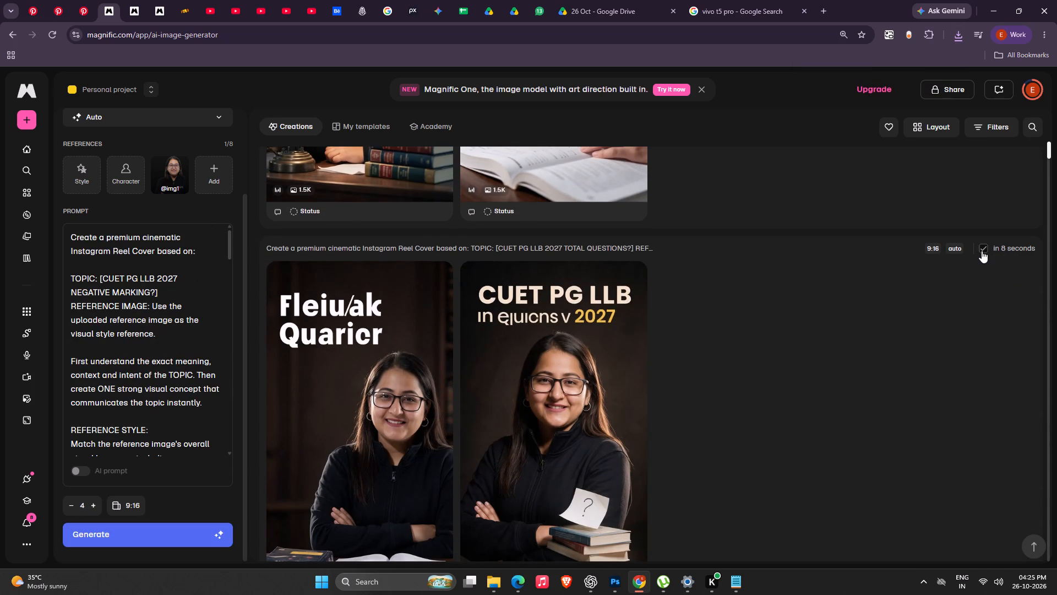
Select both images of the "CUET PG LLB 2027 TOTAL QUESTIONS?" generation in Magnific and delete them.
left_click(982, 251)
scroll(870, 364, "down", 6)
scroll(927, 328, "up", 13)
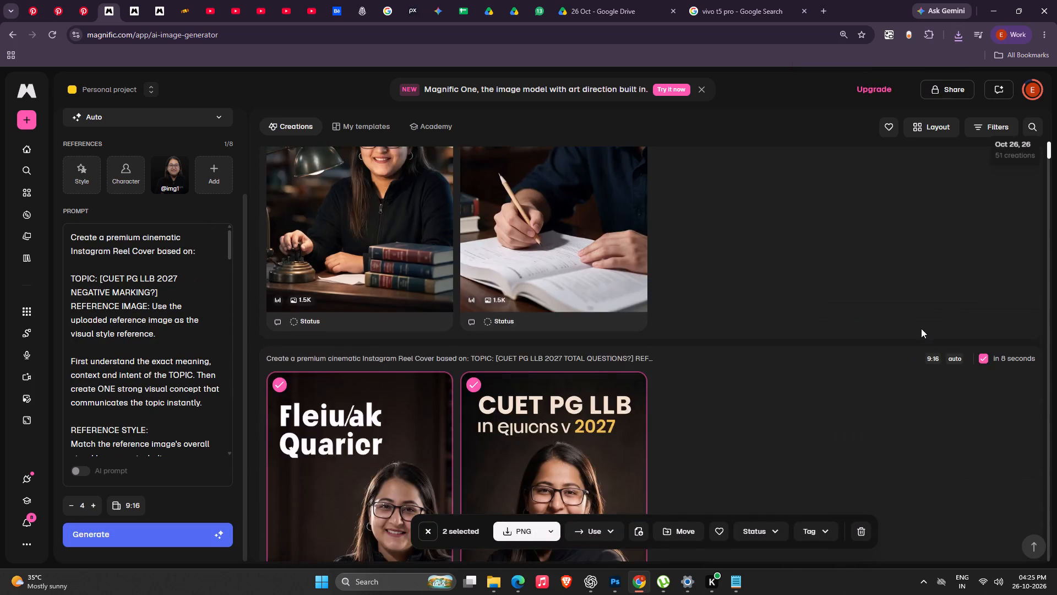
scroll(921, 328, "up", 2)
left_click(866, 538)
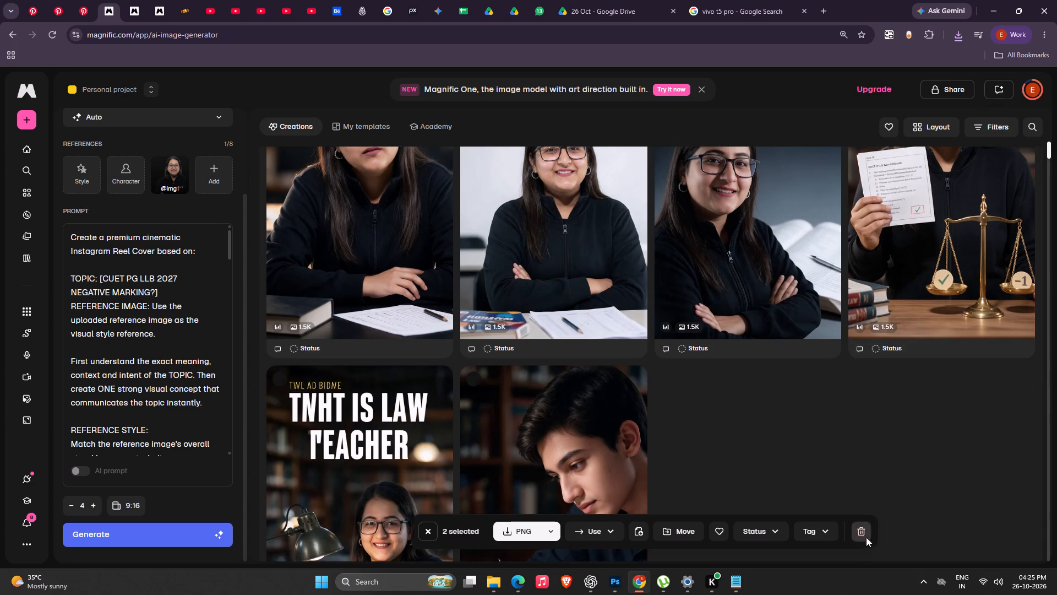
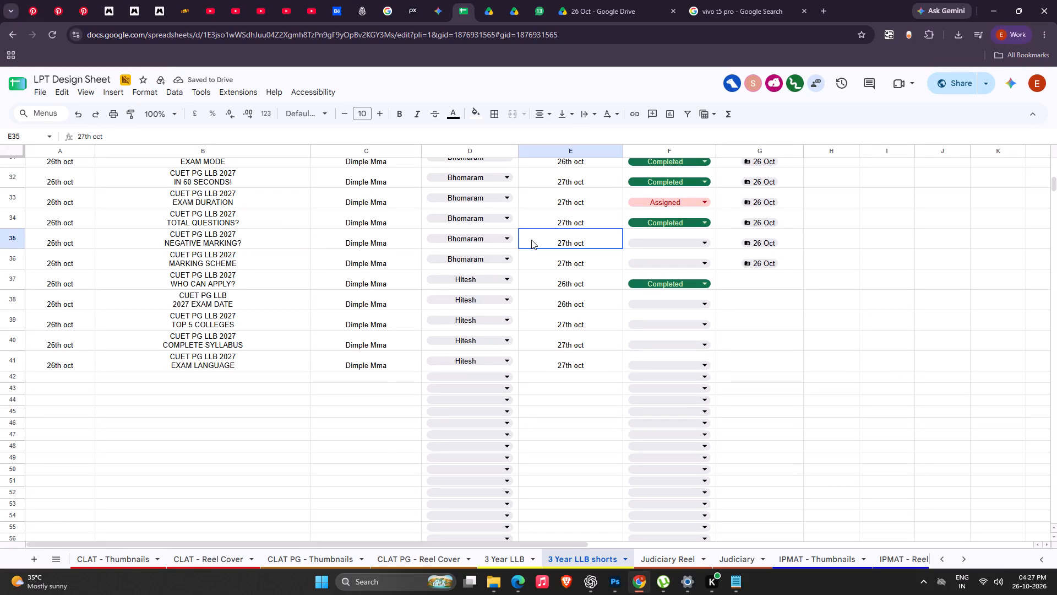
In the LPT Design Sheet in Chrome, select the negative-marking topic and review the 26TH OCT assignments on the CLAT - Thumbnails sheet.
left_click(249, 239)
left_click(93, 559)
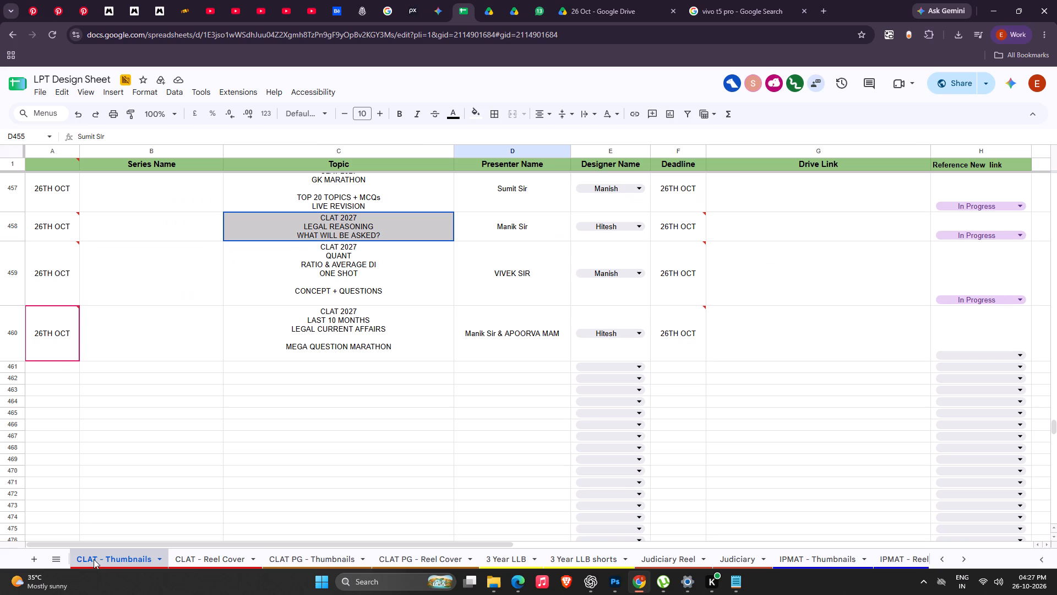
scroll(537, 408, "up", 1)
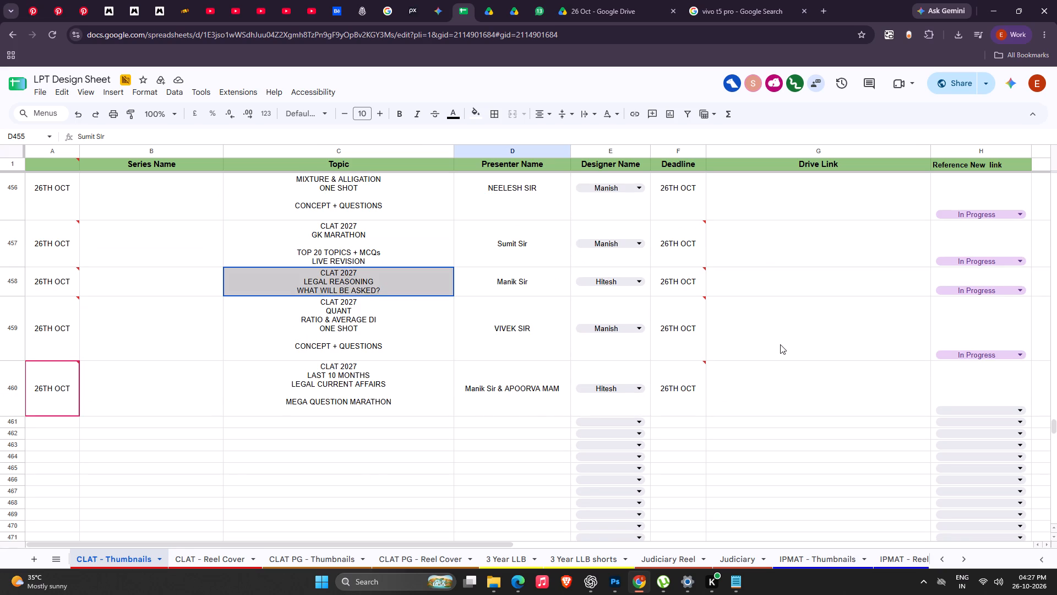
Review the latest entries in the design sheet's CLAT, CLAT PG, 3 Year LLB, Judiciary and IPMAT tabs, ending on 3 Year LLB shorts.
left_click(210, 559)
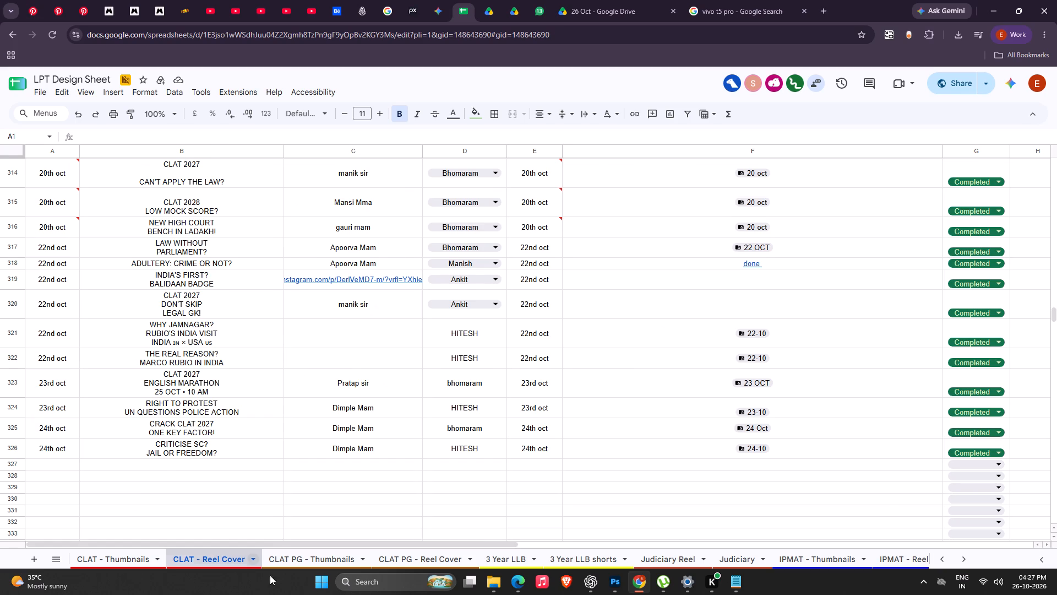
left_click(307, 555)
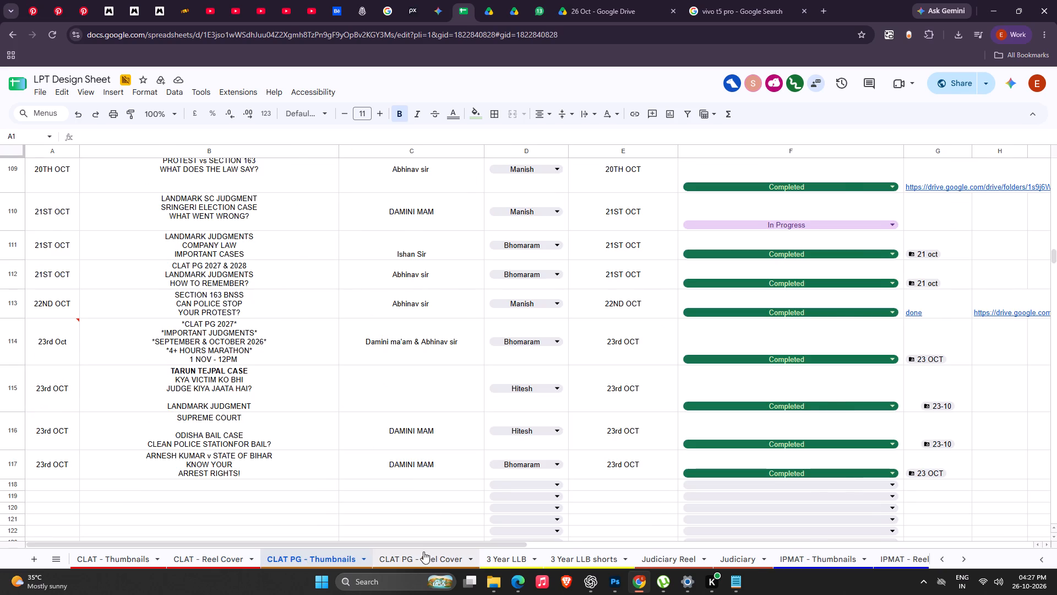
left_click(425, 560)
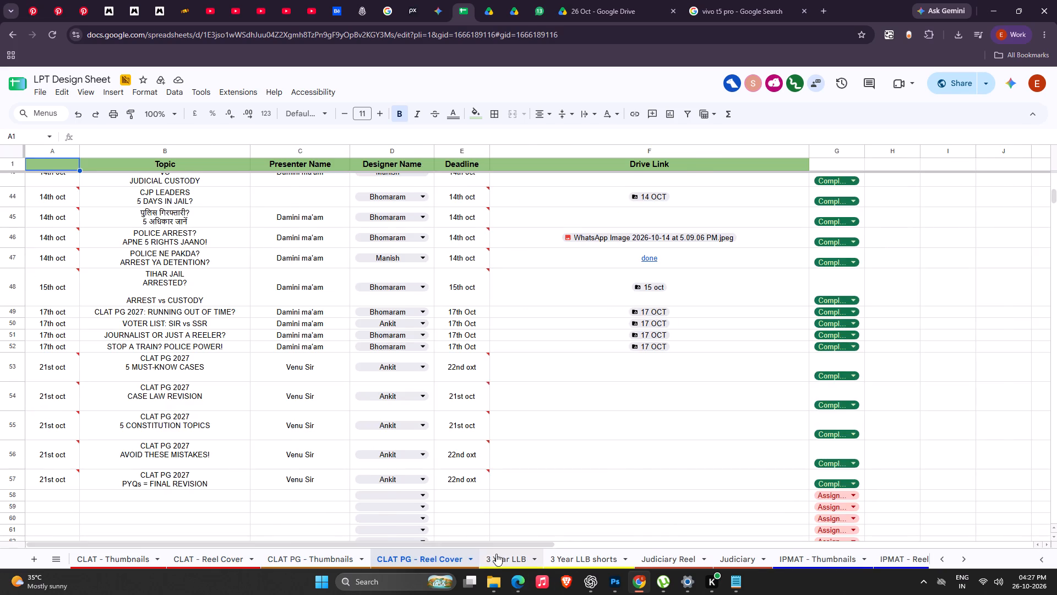
left_click(499, 555)
left_click(565, 560)
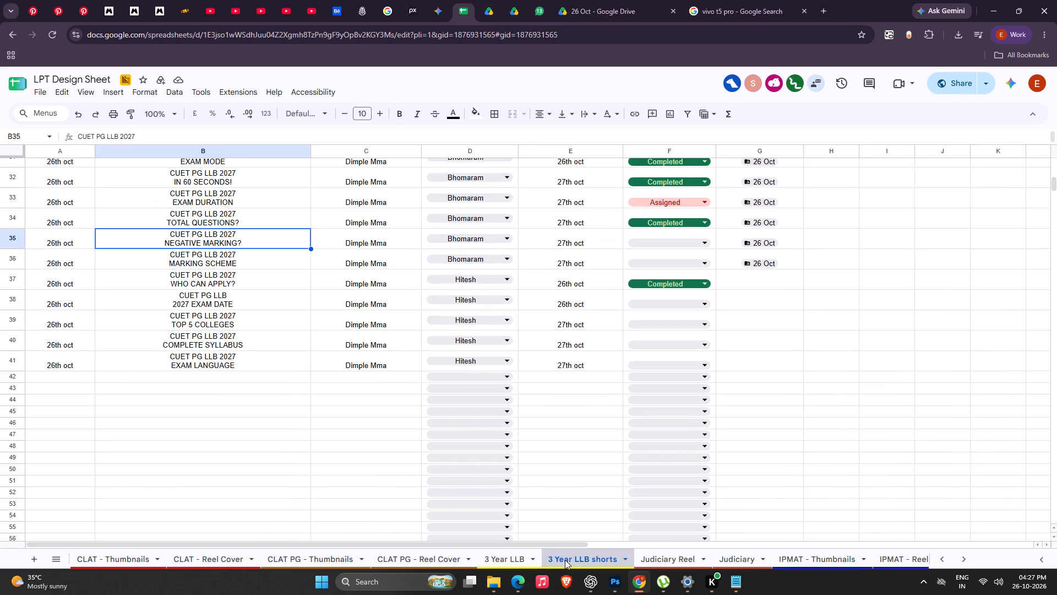
left_click(651, 552)
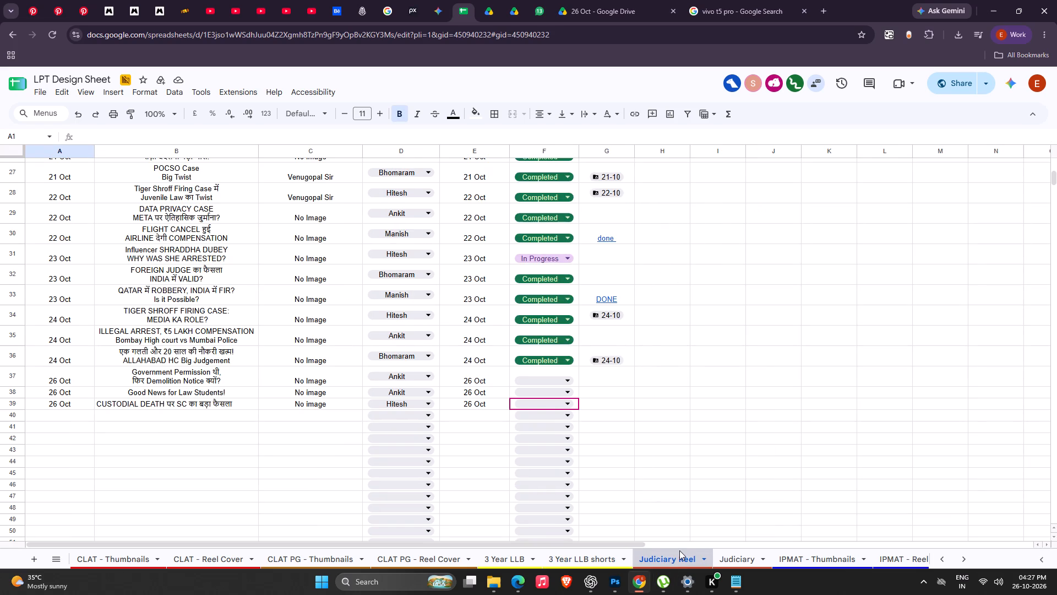
left_click(738, 561)
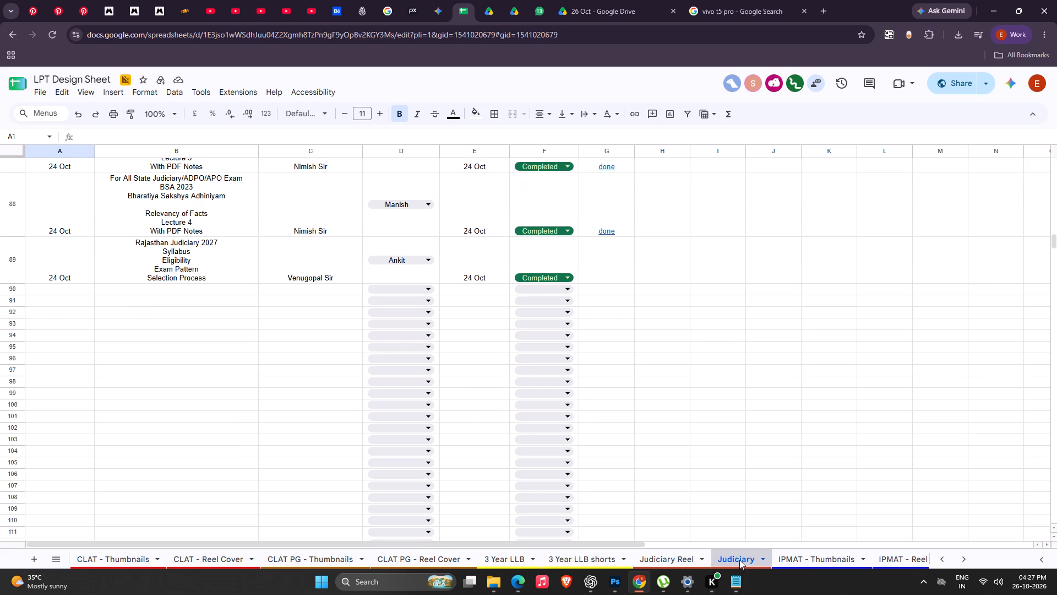
left_click(808, 561)
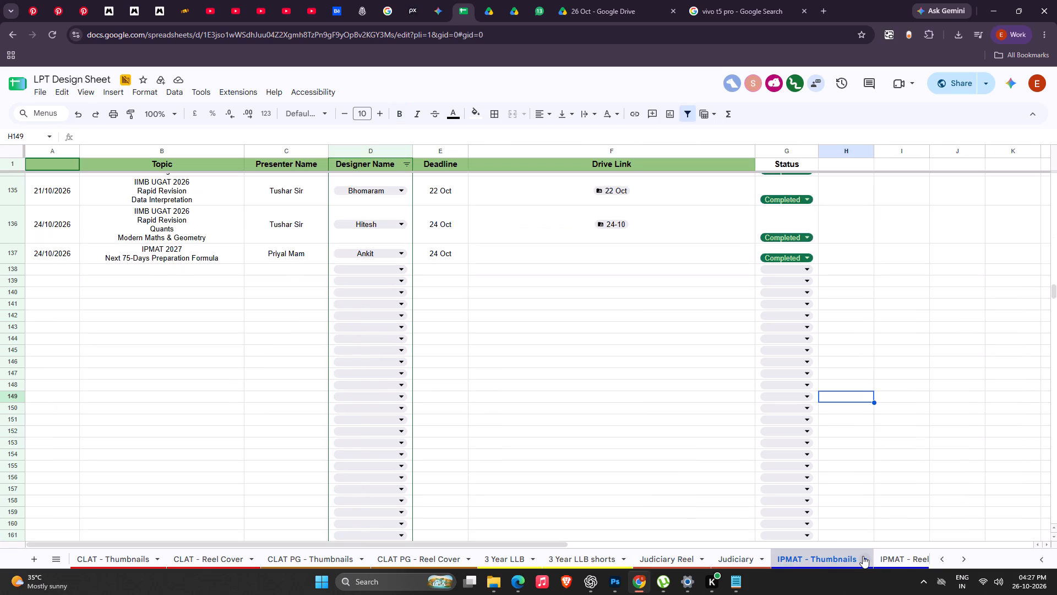
left_click(894, 559)
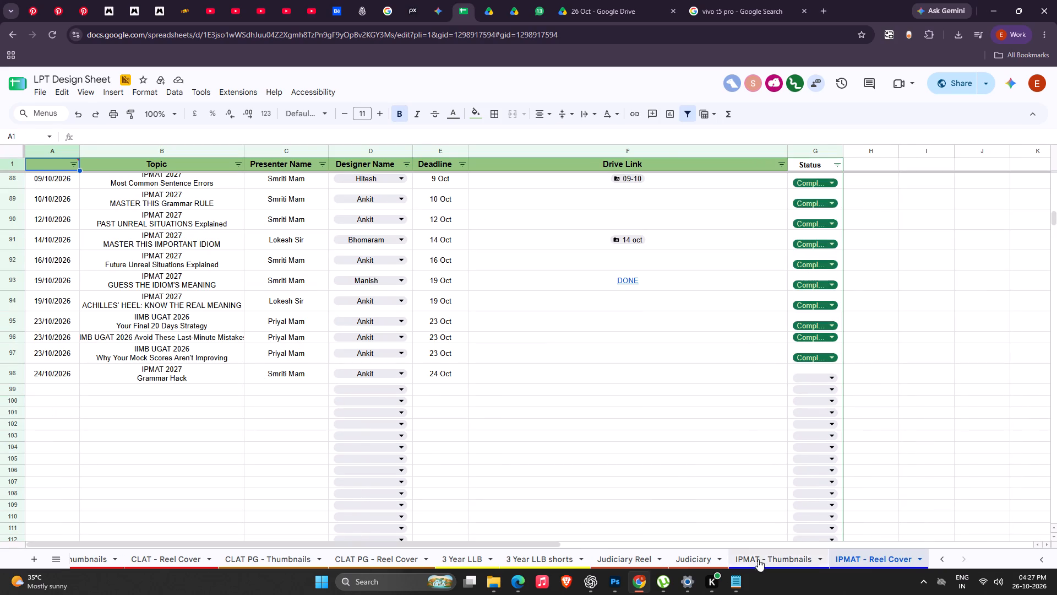
left_click(546, 559)
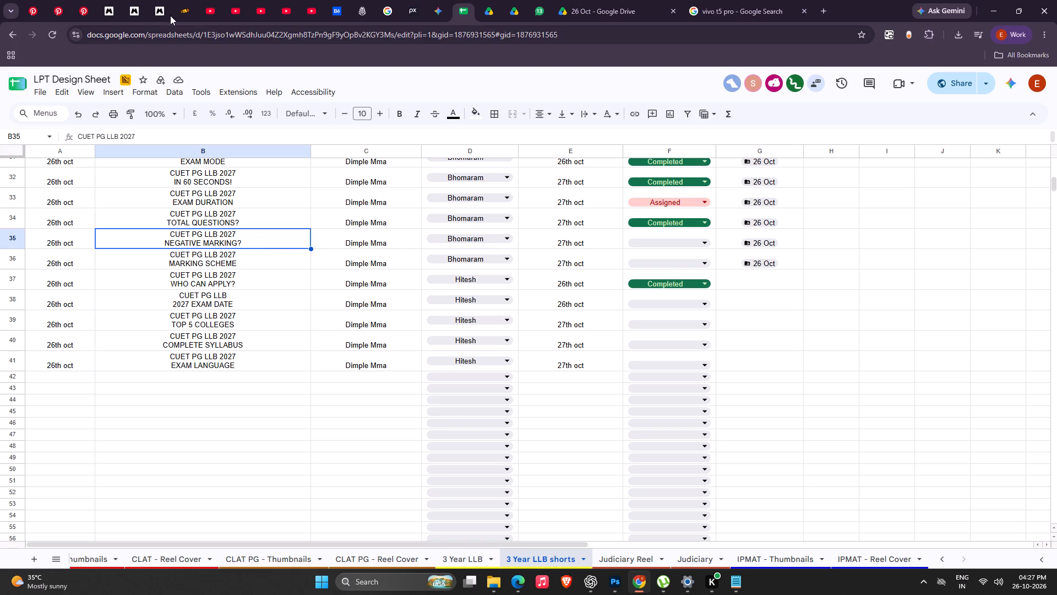
Switch to File Explorer, open the Downloads folder and look through today's cover images.
left_click(491, 575)
left_click(434, 522)
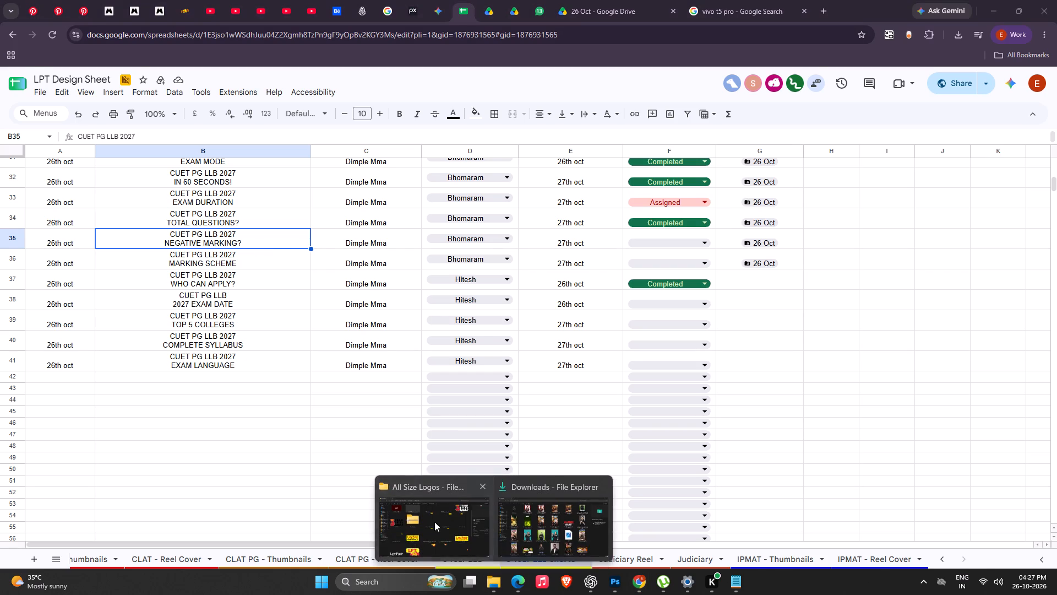
scroll(160, 300, "up", 9)
double_click(32, 143)
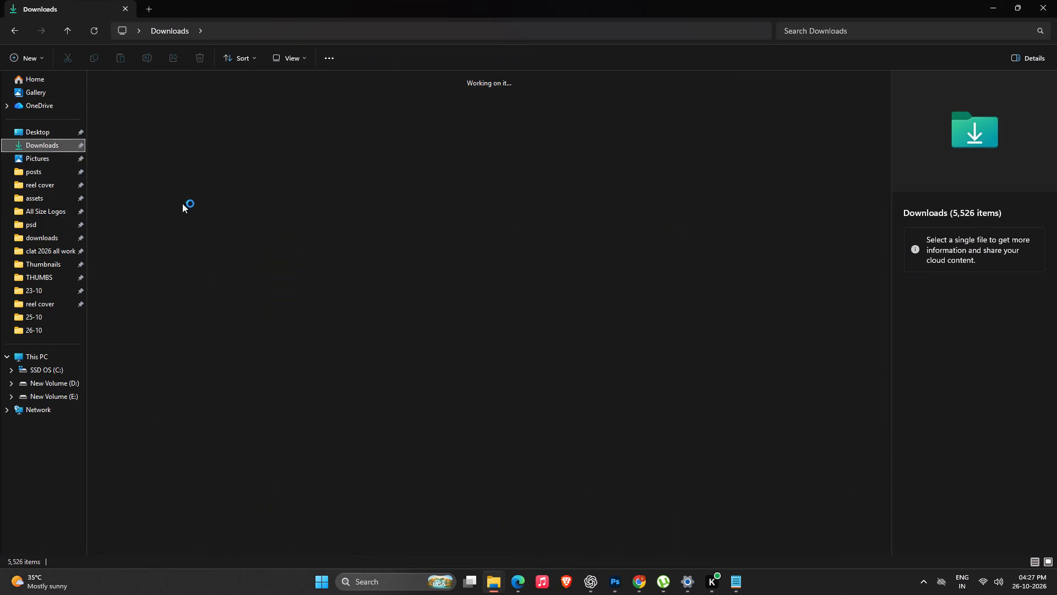
scroll(184, 204, "up", 7)
scroll(234, 214, "up", 7)
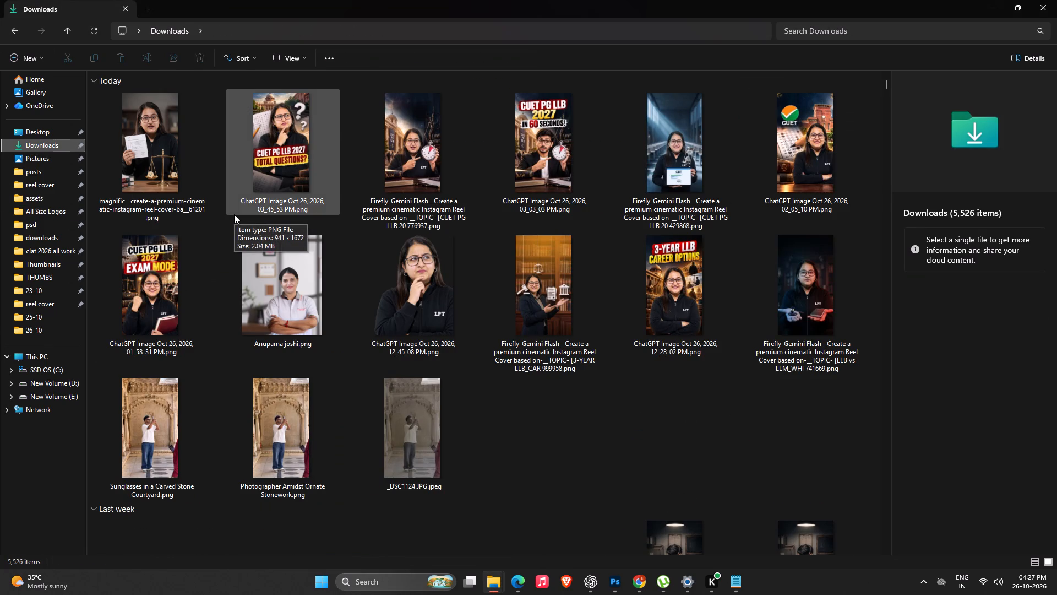
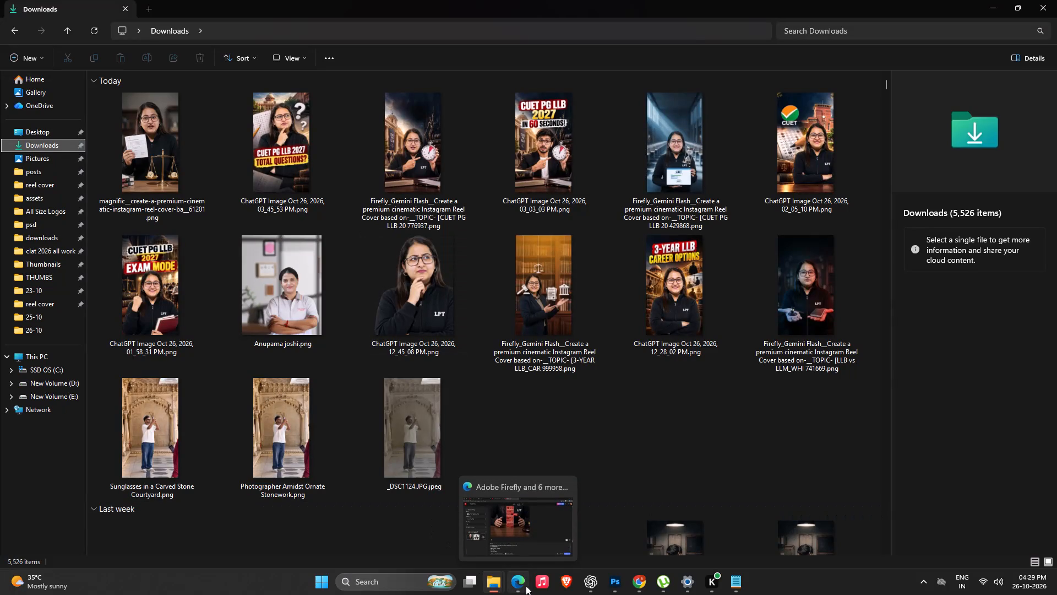
Switch to Firefly in Edge, check the generated block-tower image and remove the reference image of the man with the tower.
left_click(513, 581)
scroll(404, 330, "up", 2)
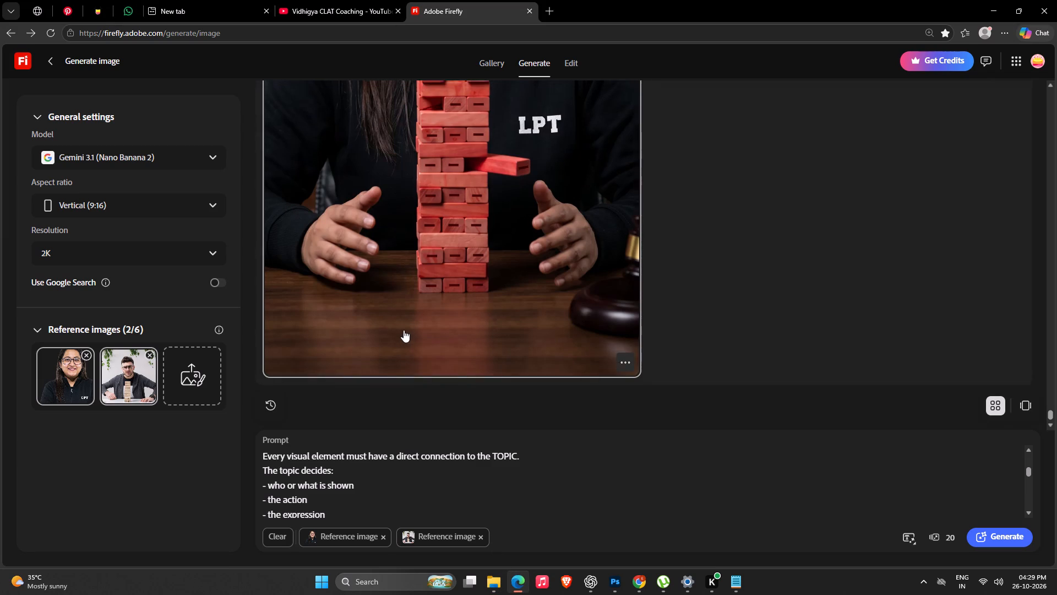
scroll(404, 330, "up", 5)
scroll(435, 315, "down", 16)
scroll(440, 312, "up", 5)
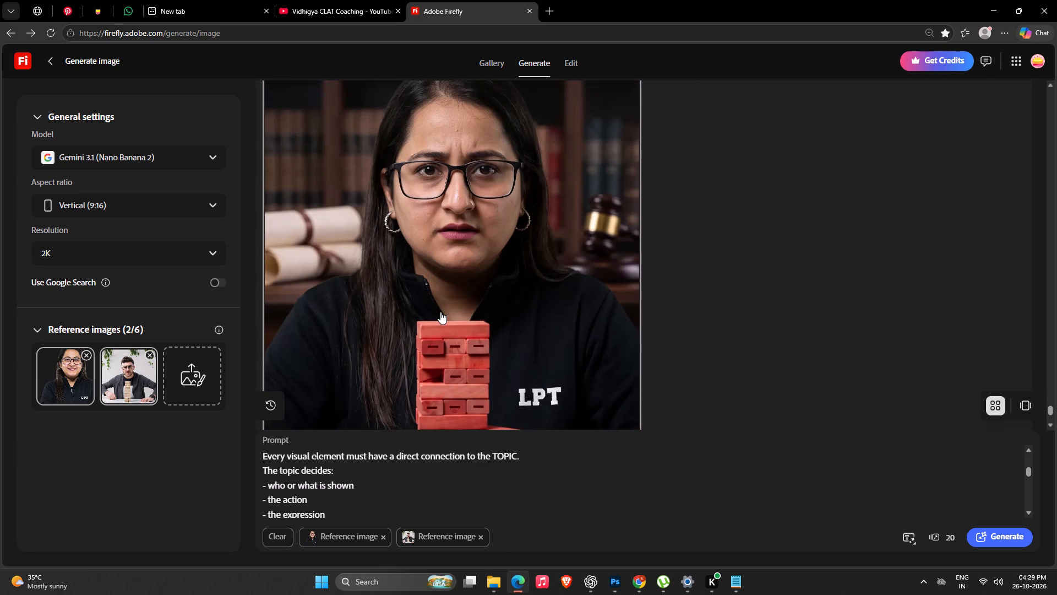
scroll(440, 312, "down", 2)
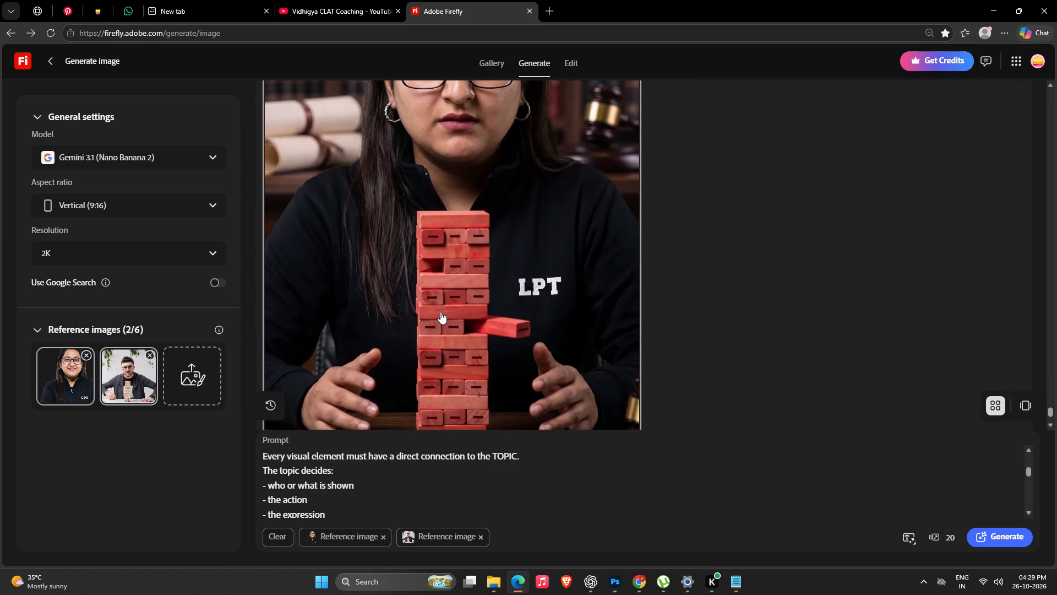
scroll(440, 312, "down", 5)
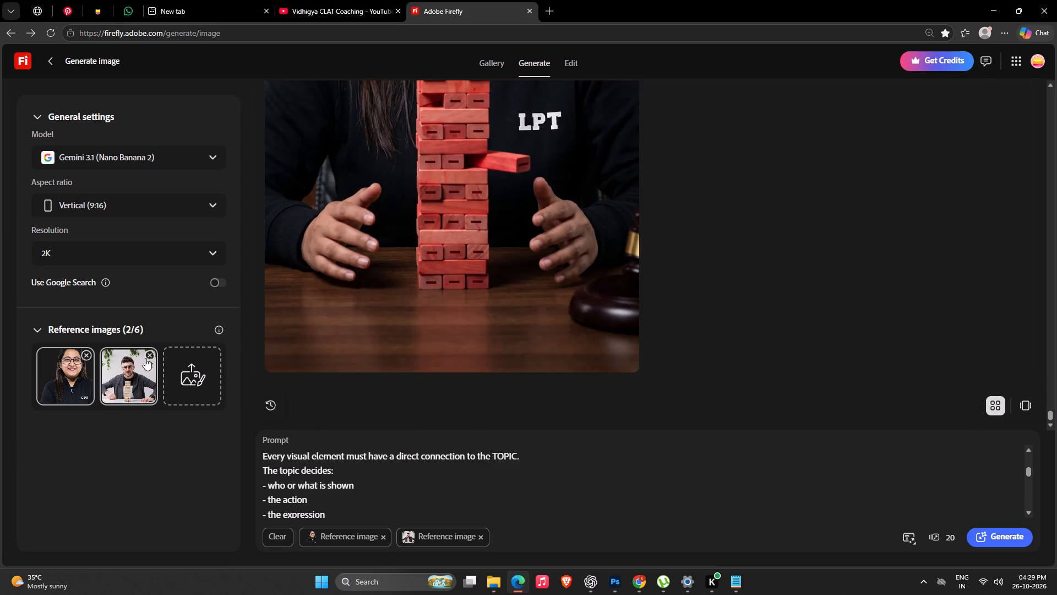
left_click(145, 358)
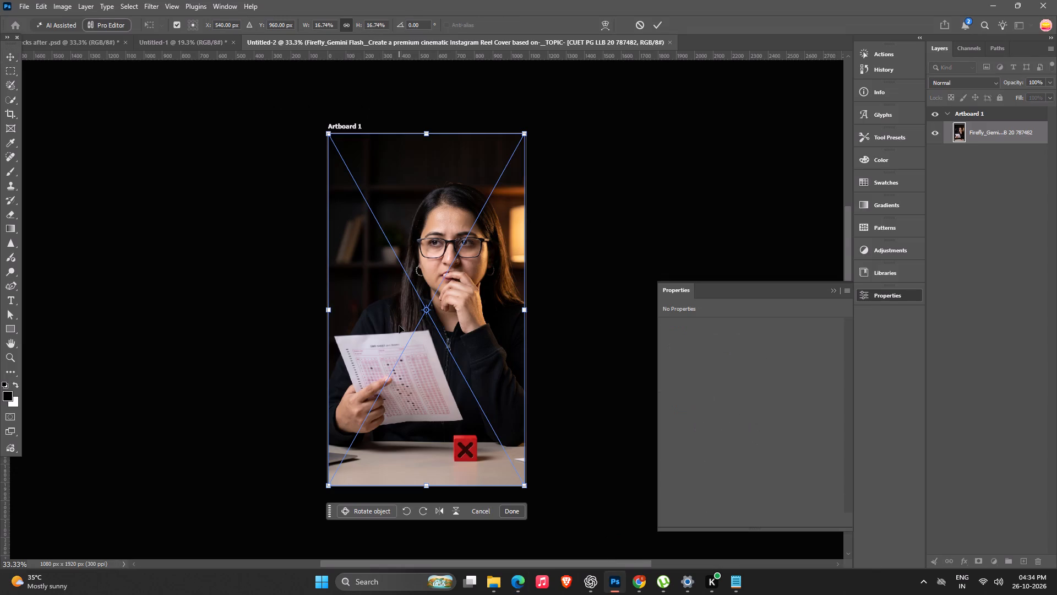
Place the Firefly image of the woman holding the OMR sheet so it fills Artboard 1.
key("Return")
left_click(663, 292)
left_click(515, 298)
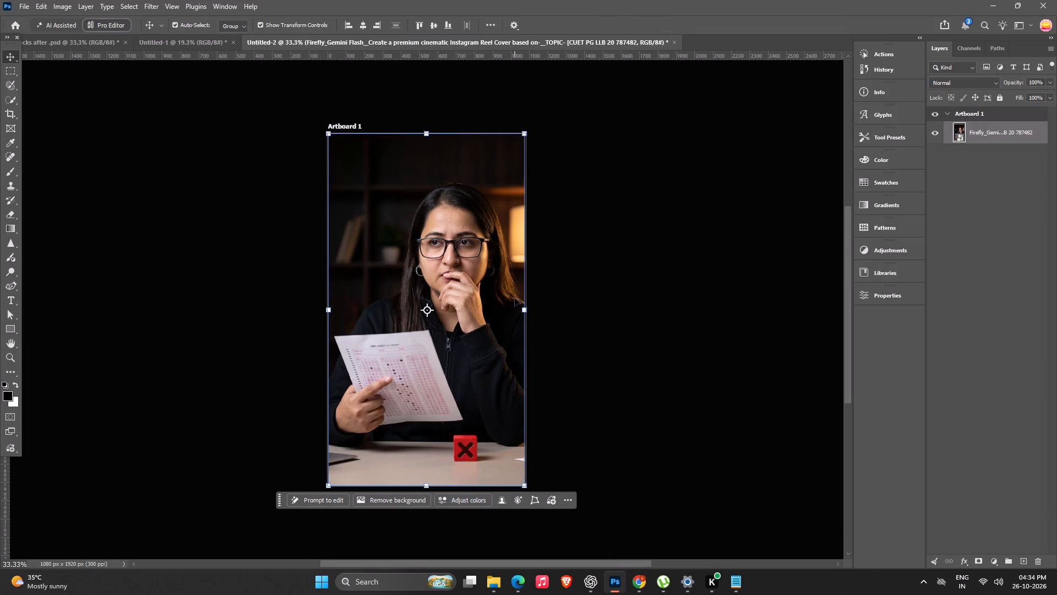
Open the placed image's smart object contents and extend the crop on all four sides to about 2036 x 4977 px.
double_click(963, 131)
scroll(341, 252, "down", 7, "alt")
left_click(5, 111)
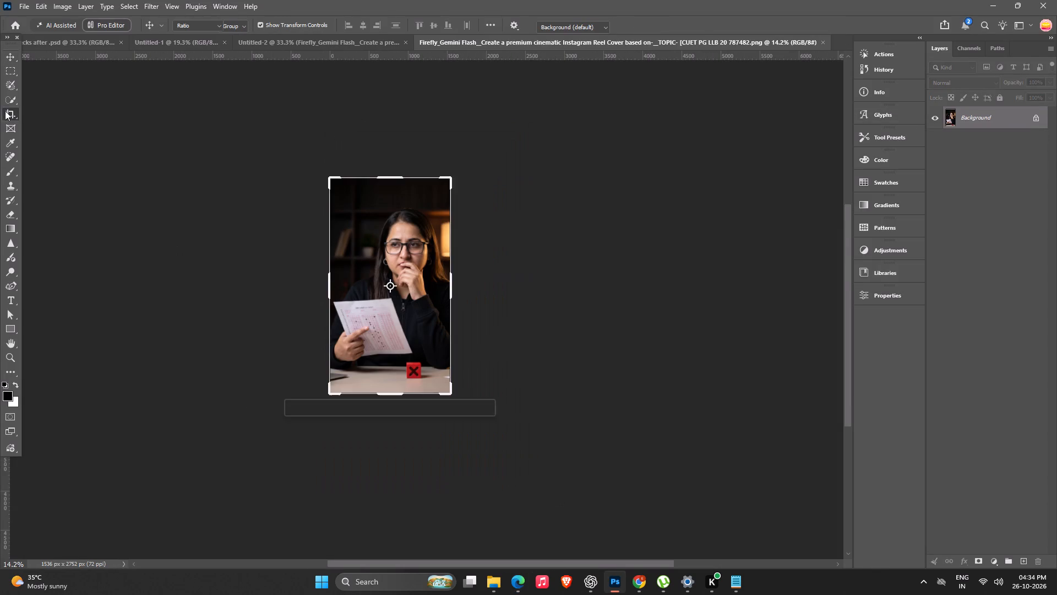
scroll(407, 270, "down", 3, "alt")
left_click_drag(443, 281, 450, 282)
left_click_drag(339, 283, 333, 282)
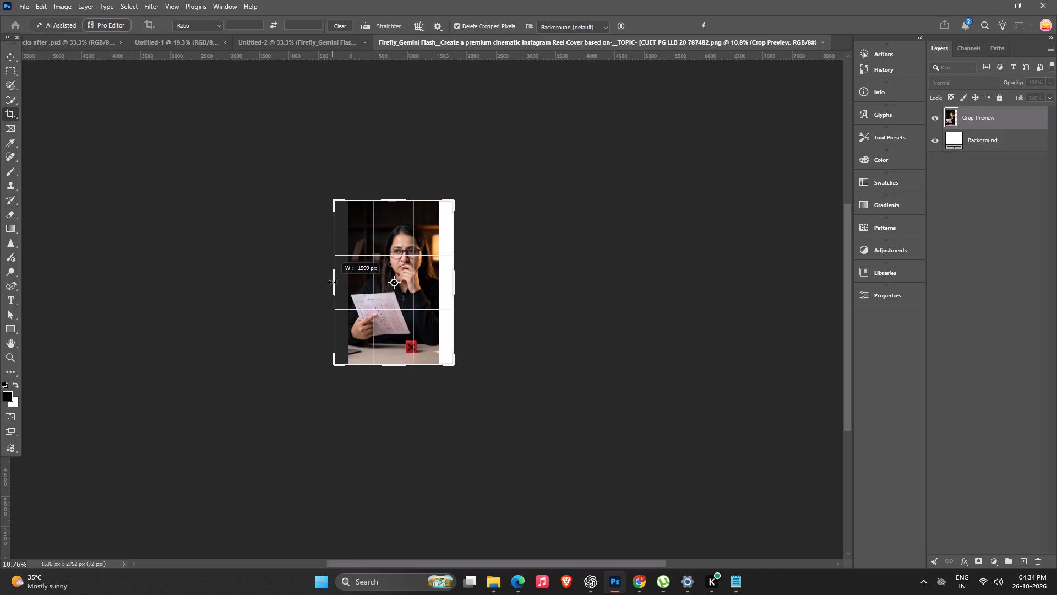
left_click_drag(333, 282, 331, 282)
left_click_drag(400, 198, 409, 158)
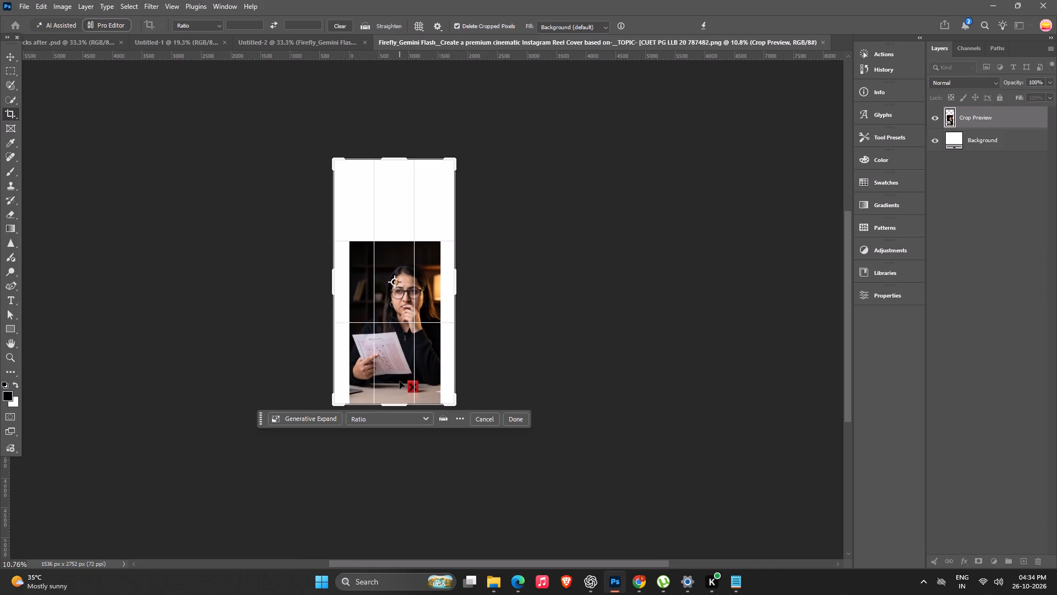
left_click_drag(399, 405, 397, 437)
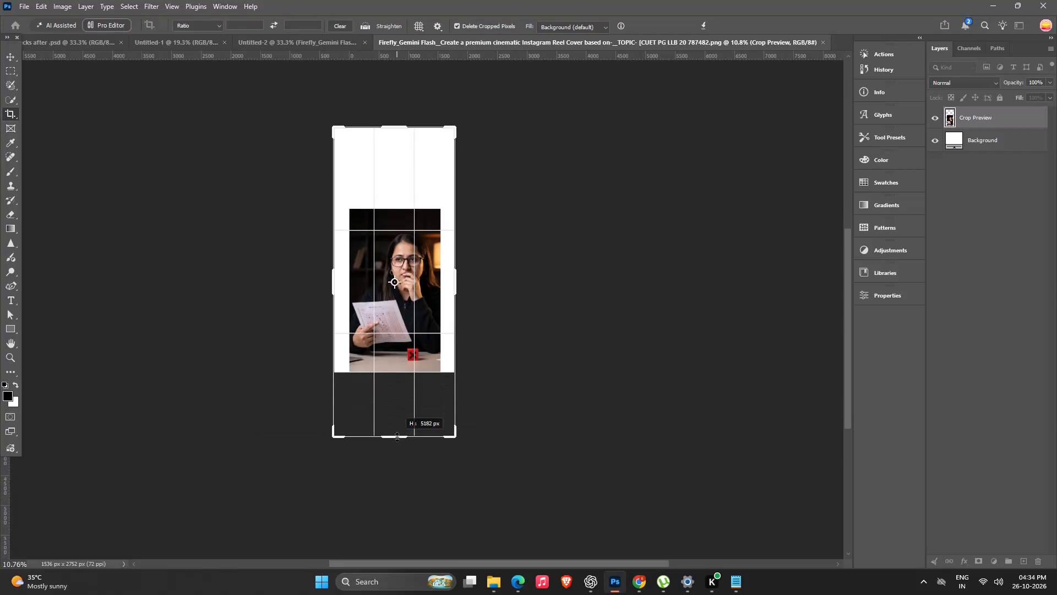
left_click_drag(397, 437, 399, 431)
Fill the extended canvas around the woman using Generative Expand without a prompt and choose the second variation.
left_click(579, 21)
left_click(578, 44)
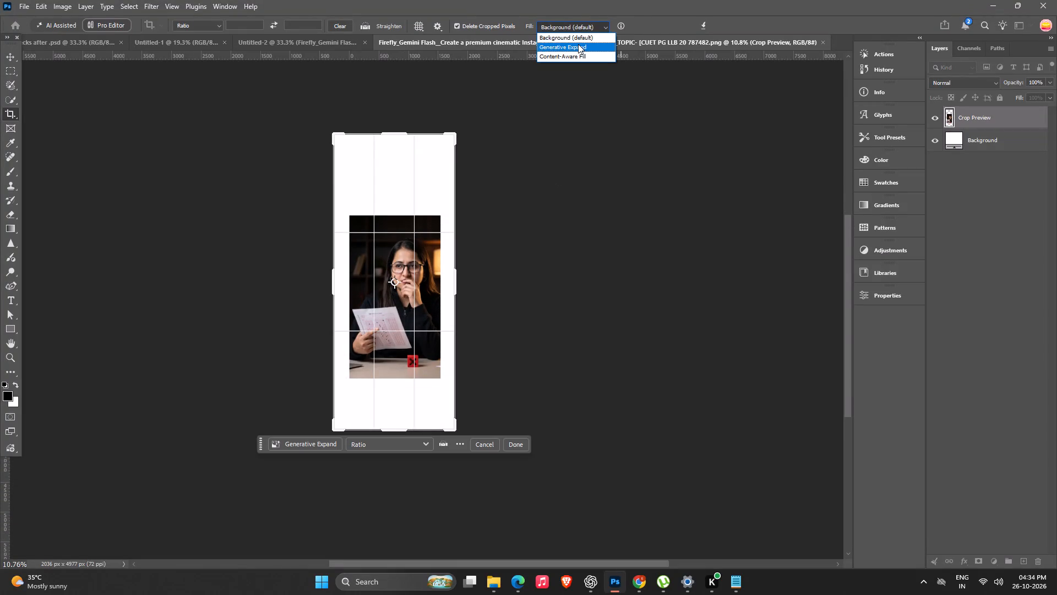
key("Return")
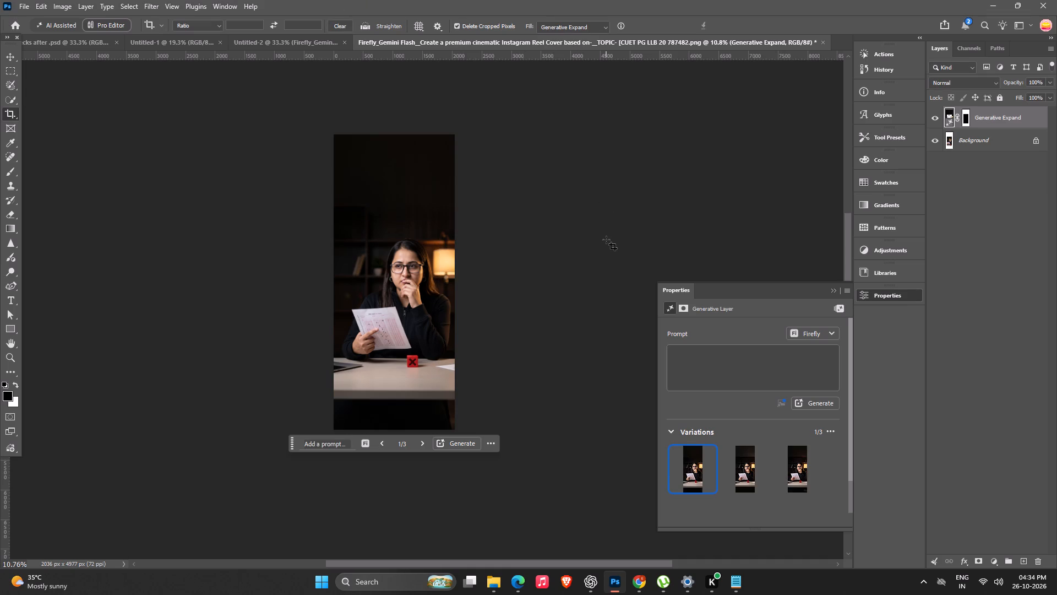
left_click(742, 475)
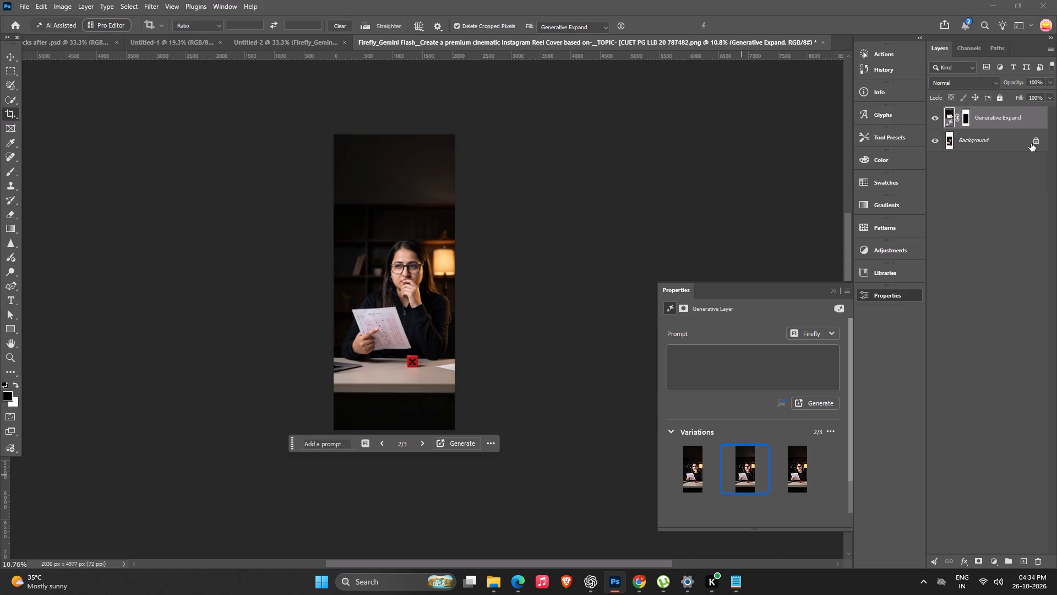
Unlock the background layer, convert it and the Generative Expand layer into one smart object, and save the document.
left_click(1033, 143)
left_click(1026, 120, "shift")
right_click(1026, 120, "shift")
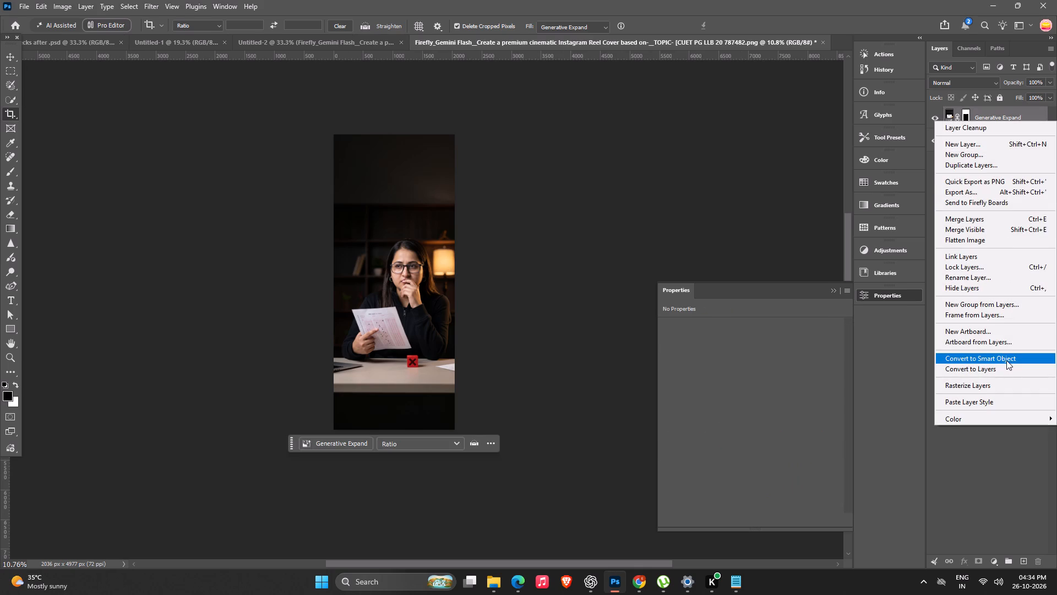
left_click(1006, 358)
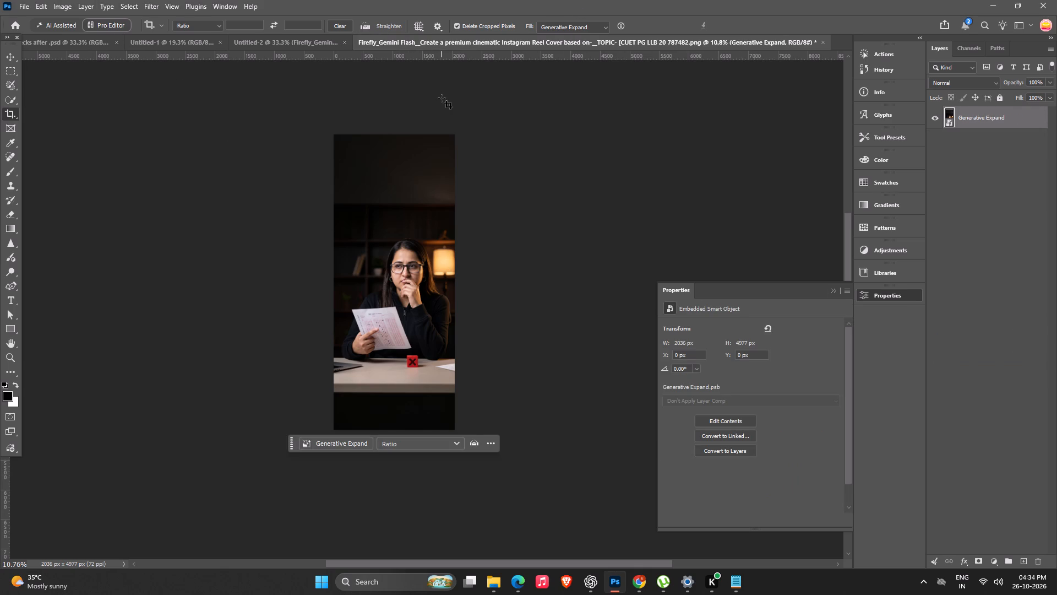
key("ctrl+s")
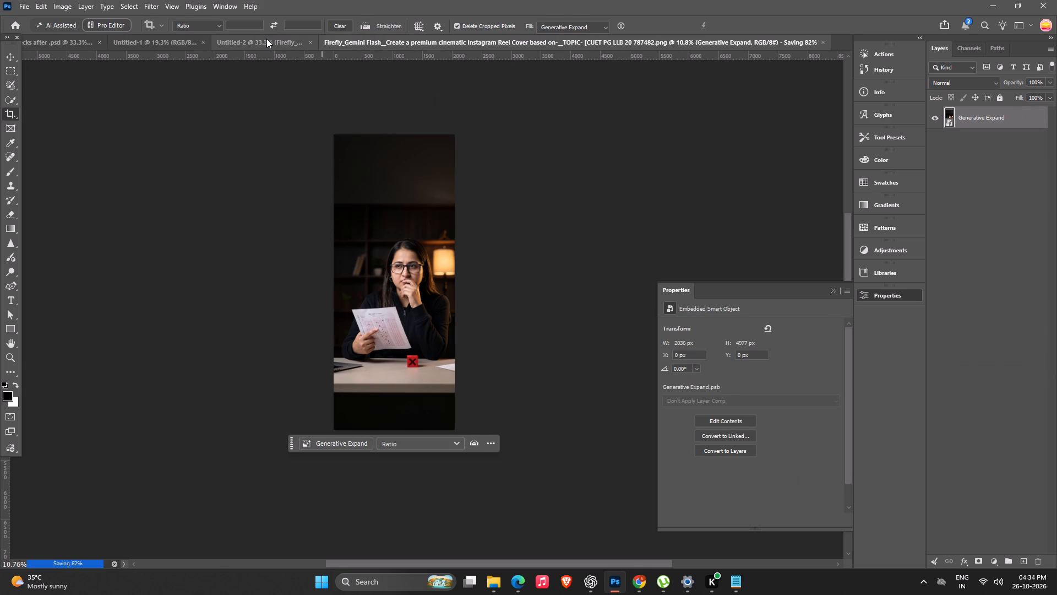
In the Untitled-2 document, scale the OMR-sheet woman image on Artboard 1 down to about 1112 x 2718 px.
left_click(266, 39)
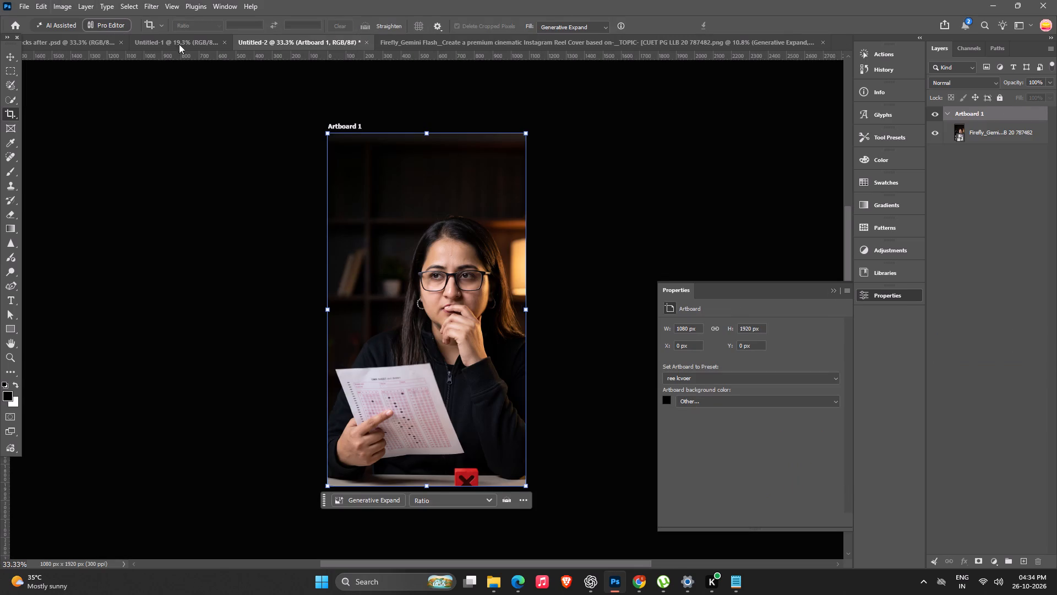
key("space")
key("space")
left_click_drag(421, 272, 393, 268)
key("v")
left_click(462, 302)
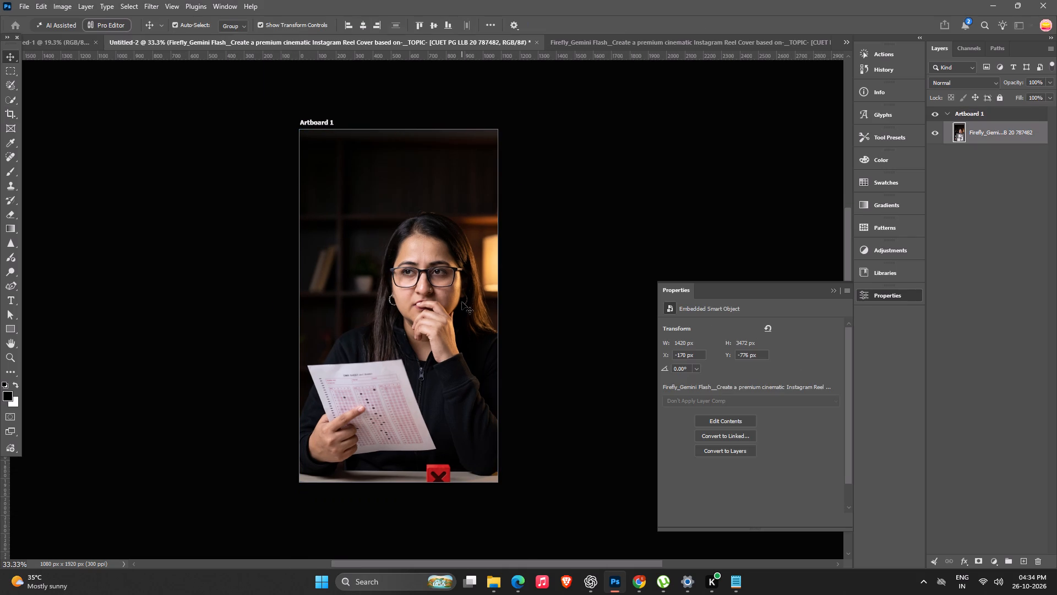
scroll(462, 302, "down", 11, "alt")
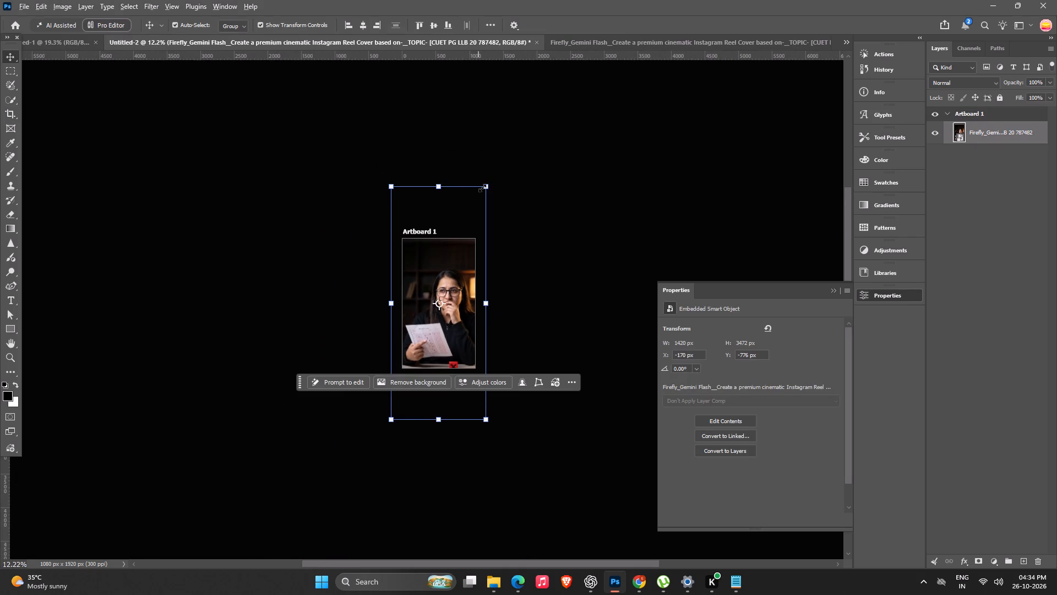
left_click_drag(484, 188, 452, 202, "alt")
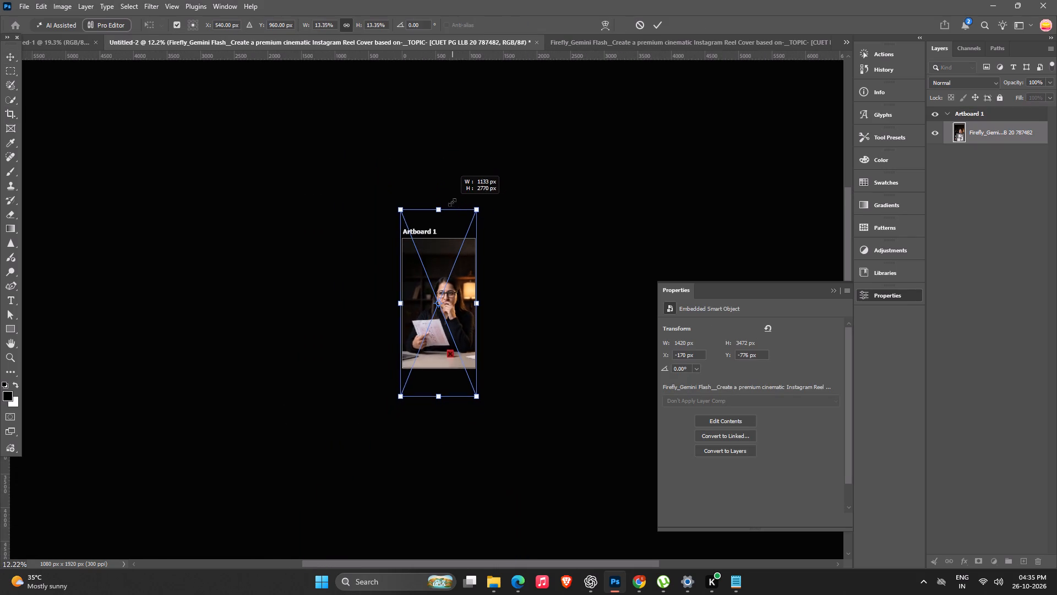
left_click_drag(452, 202, 450, 203, "alt")
scroll(426, 335, "up", 8, "alt")
left_click_drag(463, 298, 463, 342)
left_click_drag(481, 315, 479, 344)
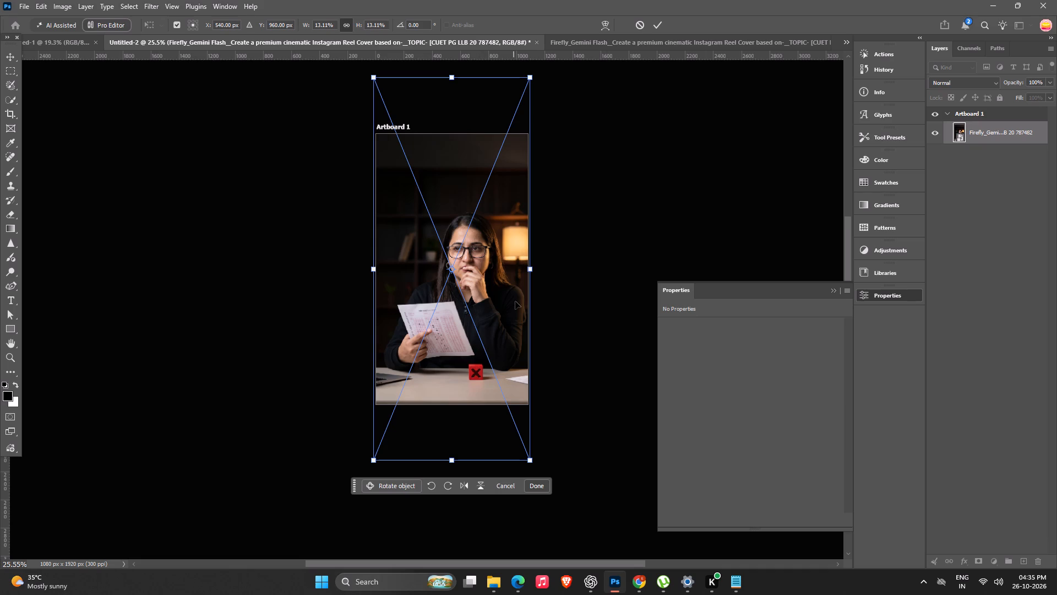
key("Return")
Move the OMR-sheet image down on Artboard 1 to about X -32 px, Y -254 px.
left_click_drag(500, 295, 499, 297)
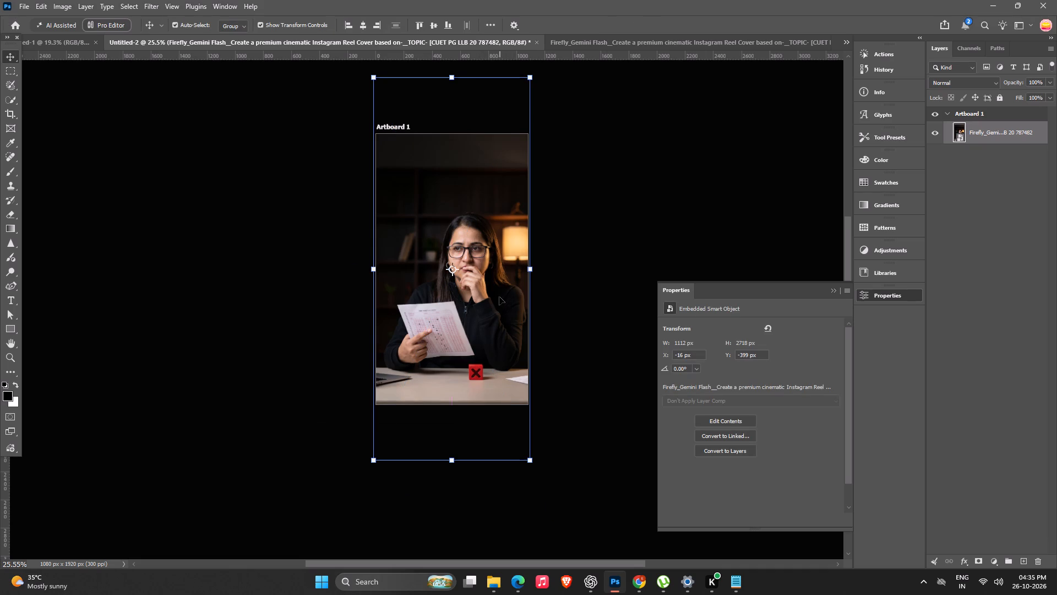
left_click_drag(499, 297, 497, 315)
key("Return")
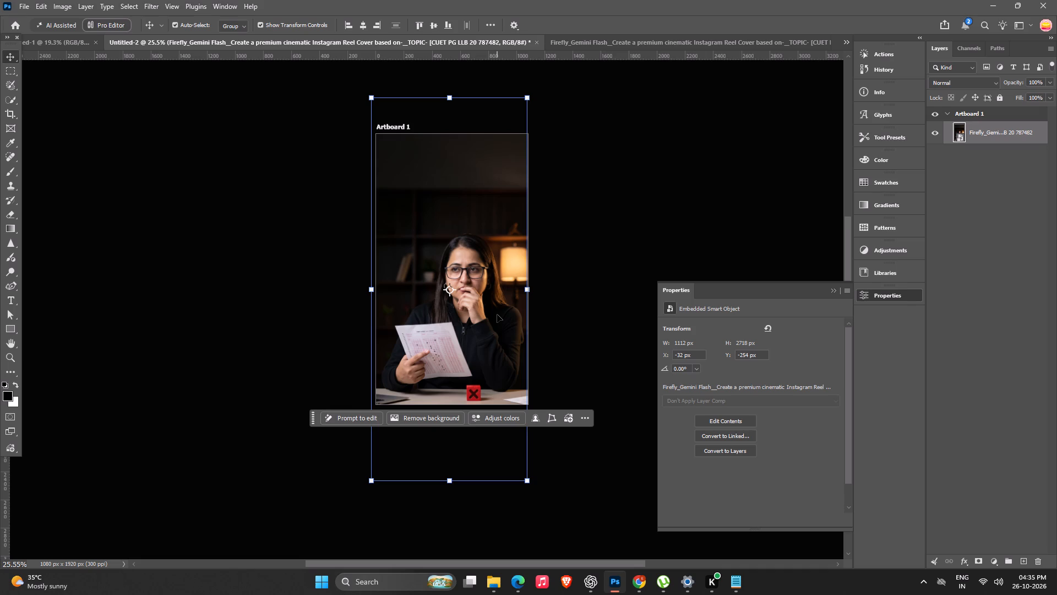
left_click(709, 225)
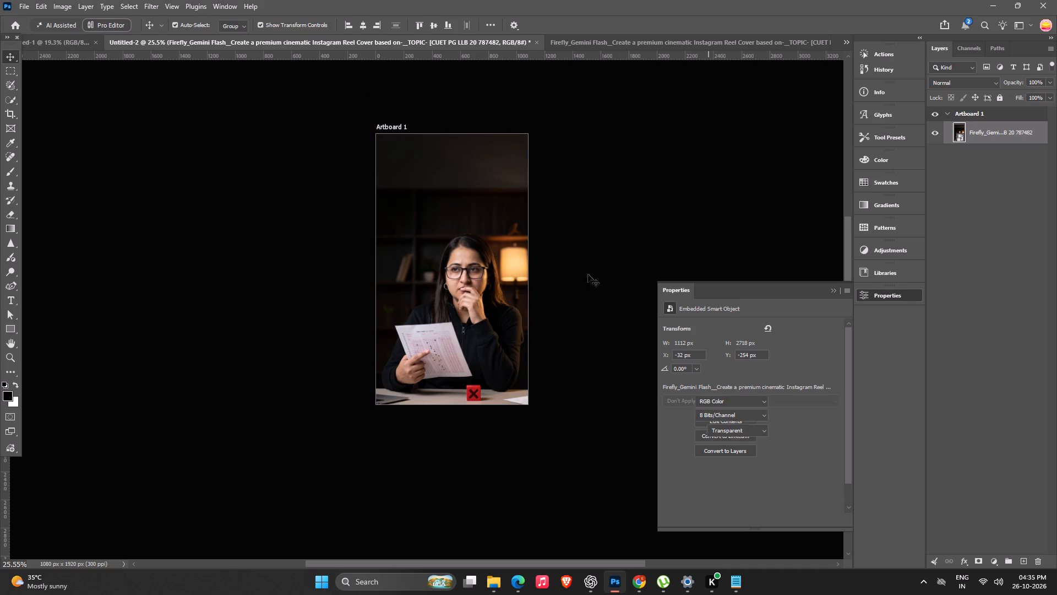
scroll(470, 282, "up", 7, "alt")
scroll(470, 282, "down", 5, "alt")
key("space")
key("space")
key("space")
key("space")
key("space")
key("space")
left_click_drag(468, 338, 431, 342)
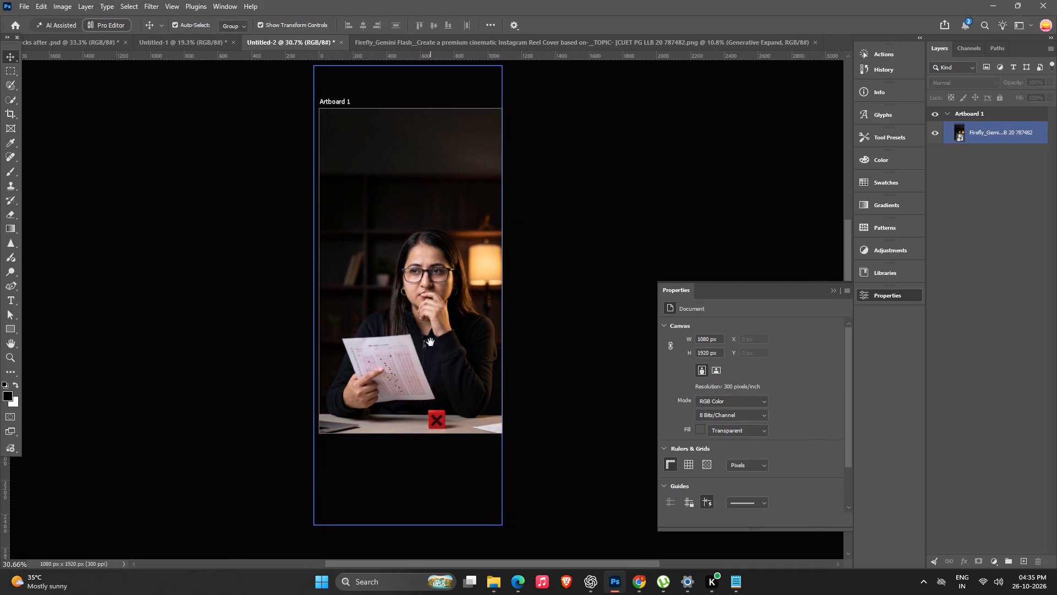
Shift the OMR-sheet woman image slightly upward on Artboard 1 and check its framing up close.
left_click_drag(419, 367, 419, 360)
left_click(573, 226)
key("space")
left_click_drag(413, 323, 413, 329)
scroll(437, 301, "up", 7, "alt")
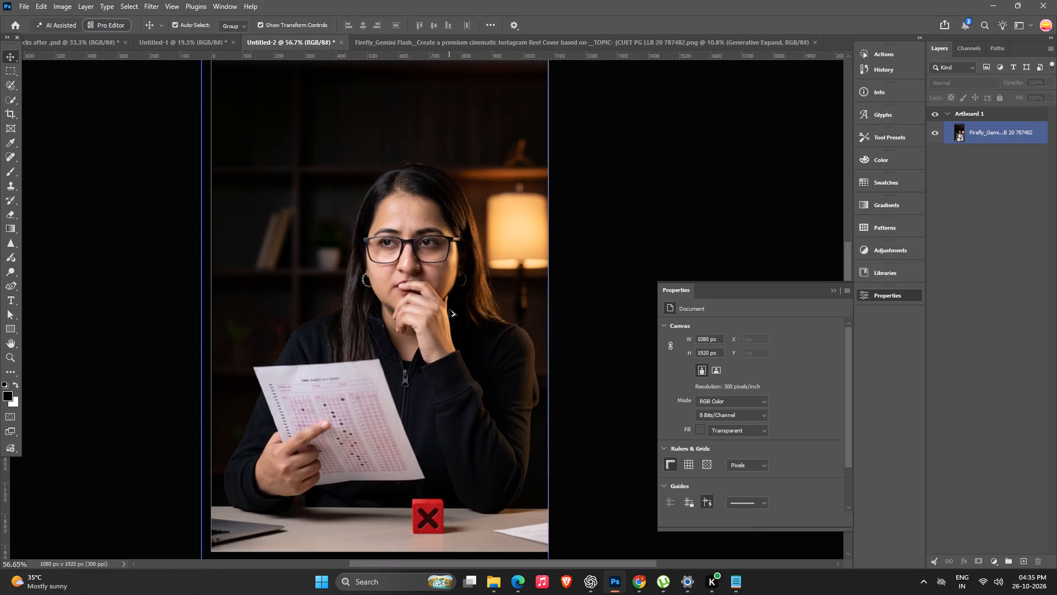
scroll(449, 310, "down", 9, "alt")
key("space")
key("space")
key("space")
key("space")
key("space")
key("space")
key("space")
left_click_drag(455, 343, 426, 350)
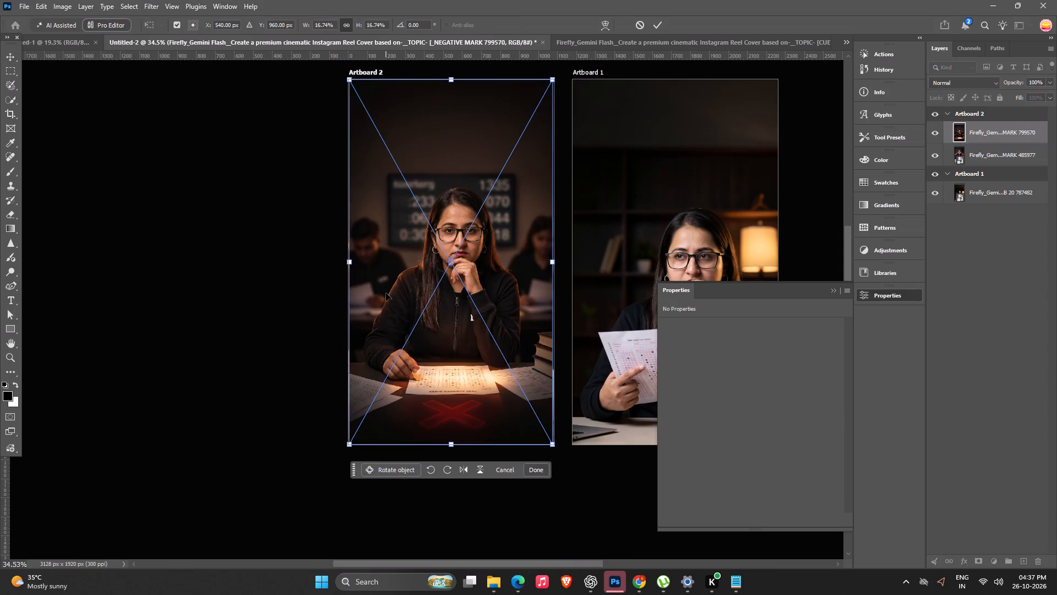
key("Return")
left_click(303, 324)
Delete the image of the woman holding an answer sheet from Artboard 1.
key("space")
key("space")
key("space")
key("space")
key("space")
key("space")
key("space")
key("space")
left_click_drag(254, 307, 102, 336)
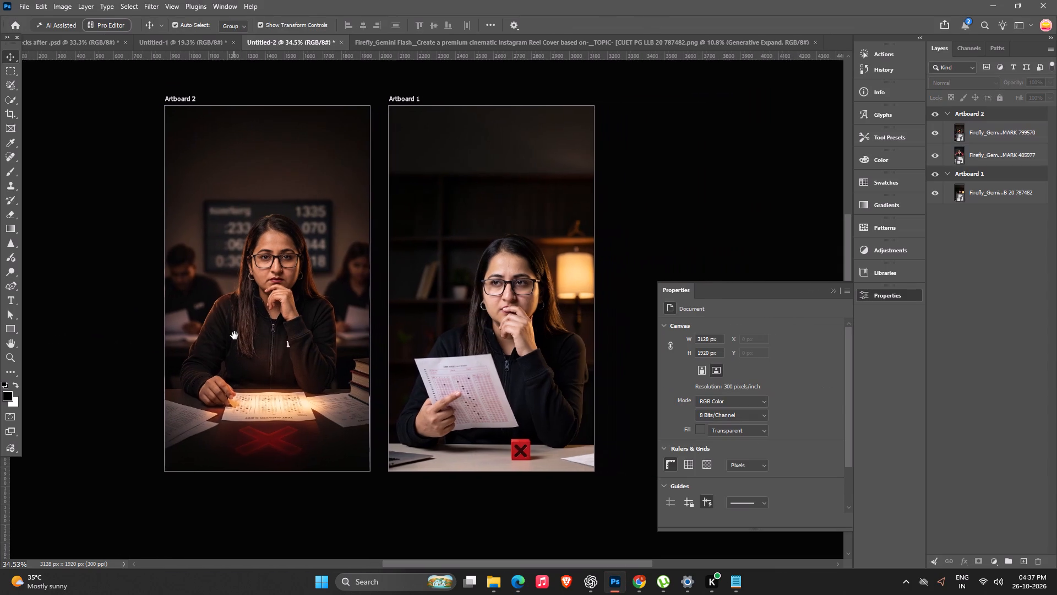
left_click(453, 337)
key("Delete")
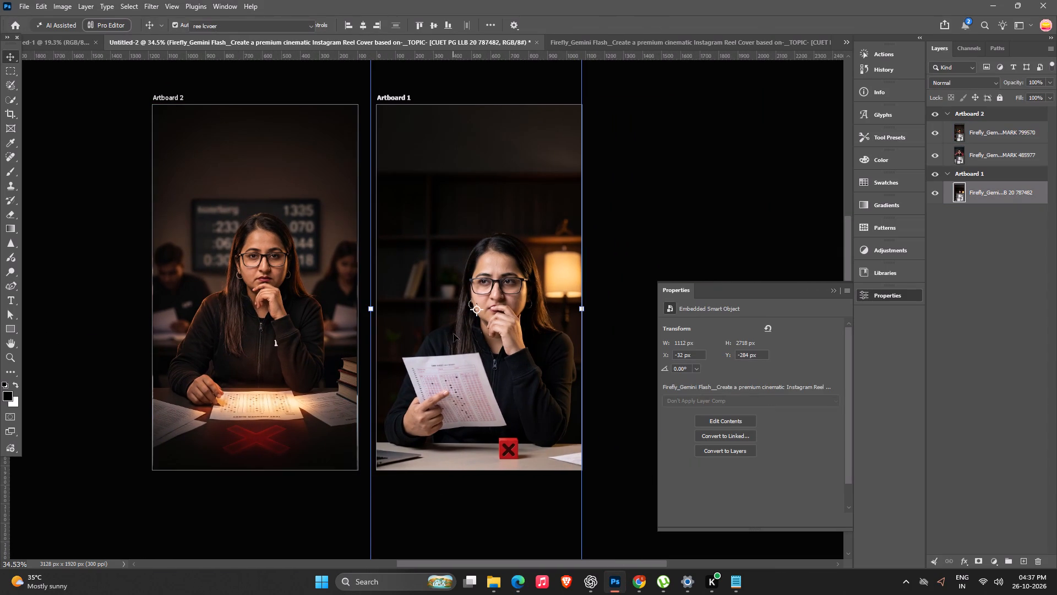
Move the newly placed exam-hall image from Artboard 2 onto Artboard 1.
left_click_drag(248, 292, 462, 284)
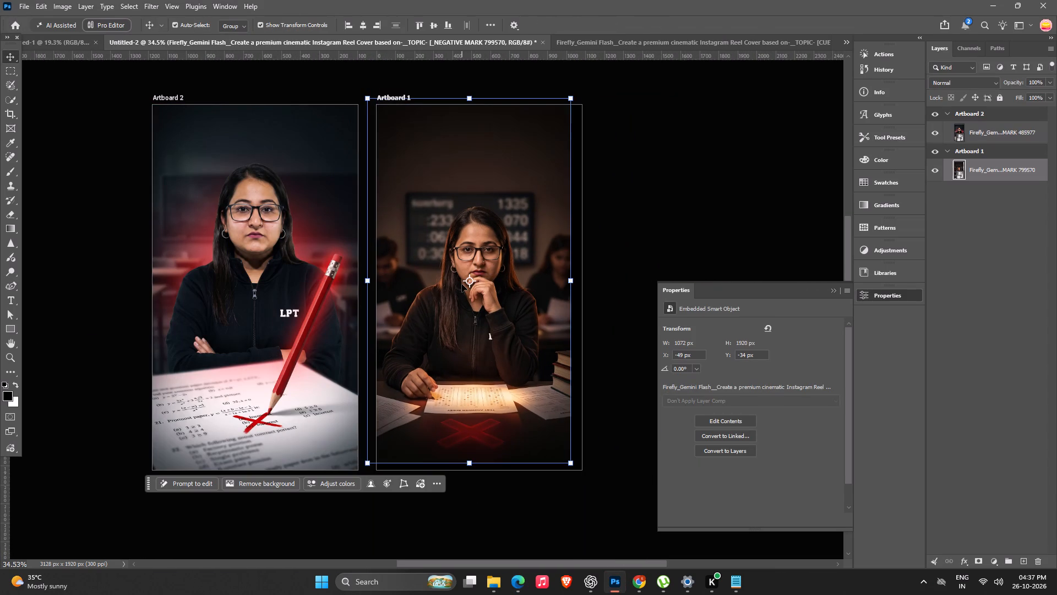
key("Return")
Delete the red-pencil image from Artboard 2.
left_click(291, 240)
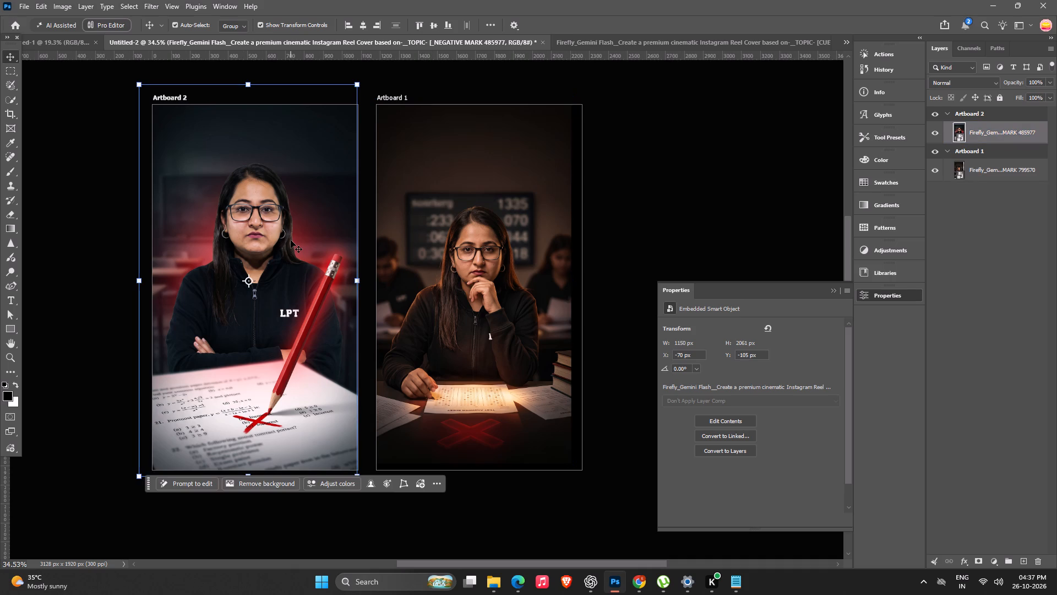
key("Delete")
left_click(265, 341)
key("v")
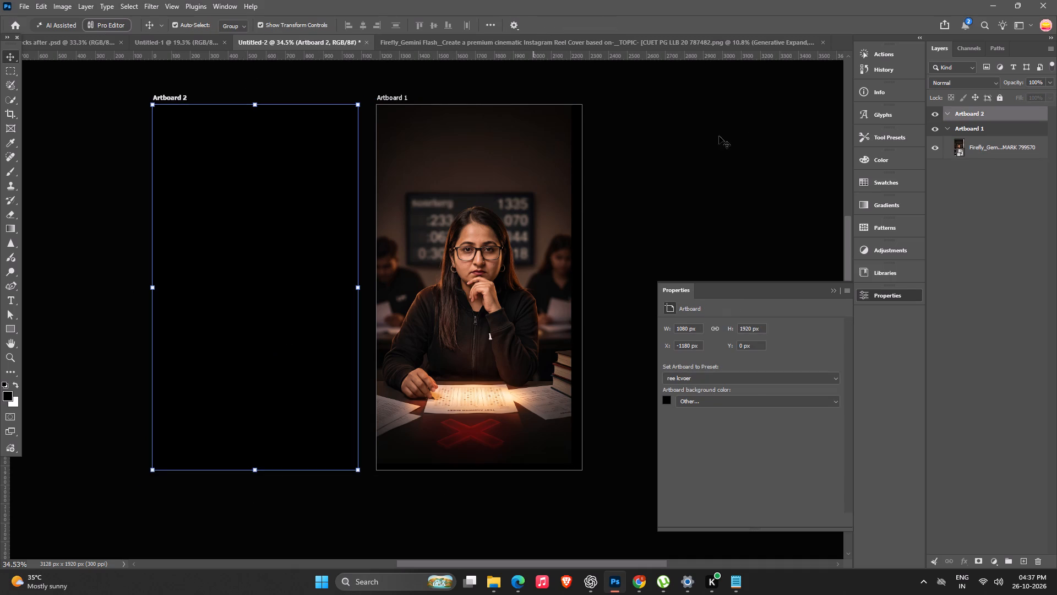
Align the exam-hall image within Artboard 1 at X 8 px and Y 0 px.
left_click_drag(776, 99, 765, 105)
left_click_drag(443, 355, 449, 349)
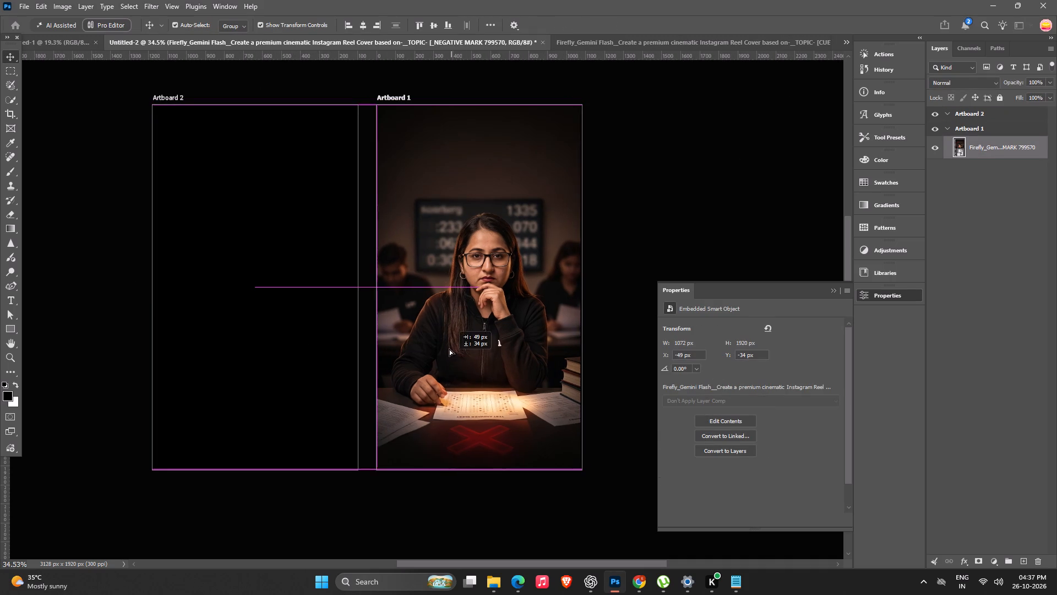
left_click_drag(449, 349, 455, 296)
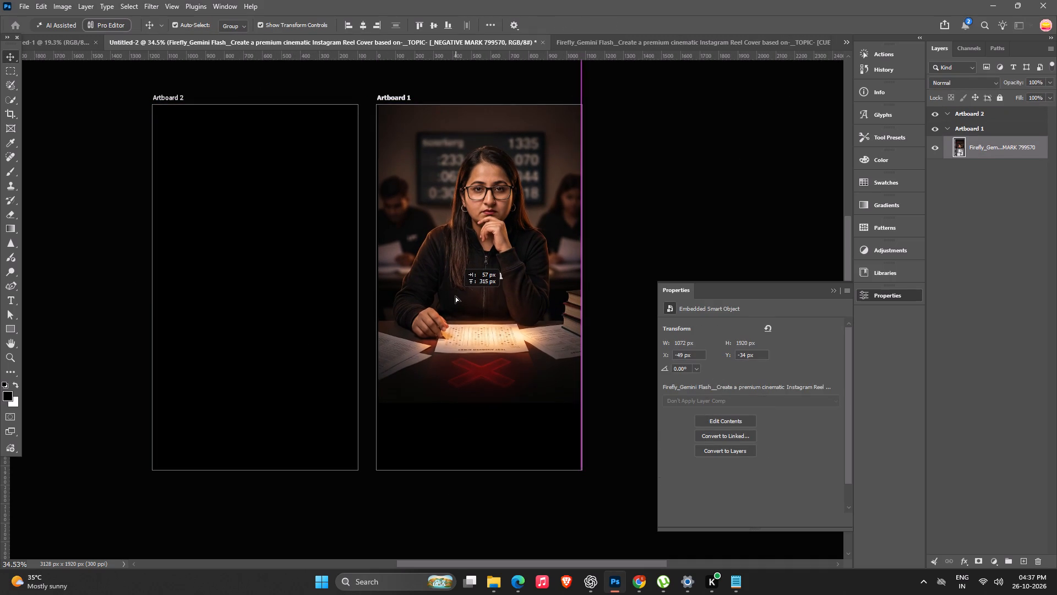
left_click_drag(455, 296, 454, 296)
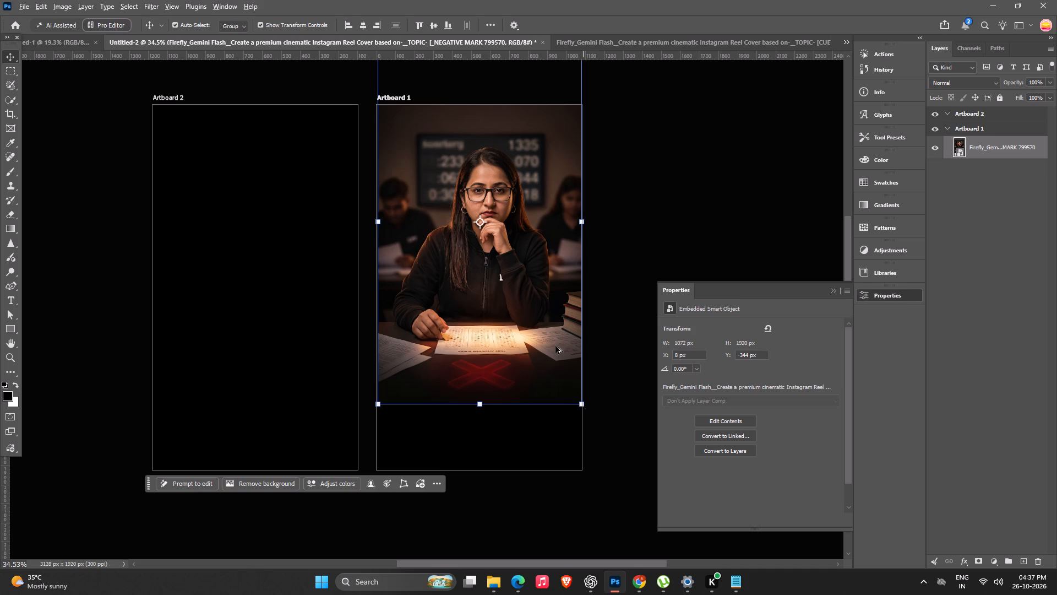
left_click_drag(503, 289, 505, 354)
key("Return")
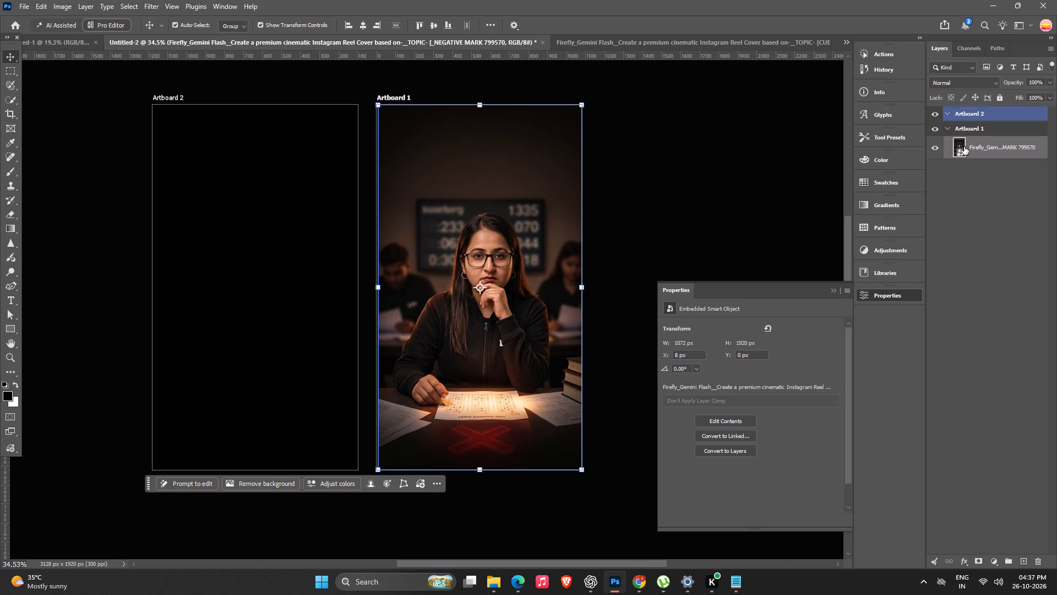
Open the exam-hall smart object's contents and extend its crop bounds on all four sides to about 1865 × 3738 px, with most space above.
double_click(957, 140)
scroll(239, 321, "down", 7, "alt")
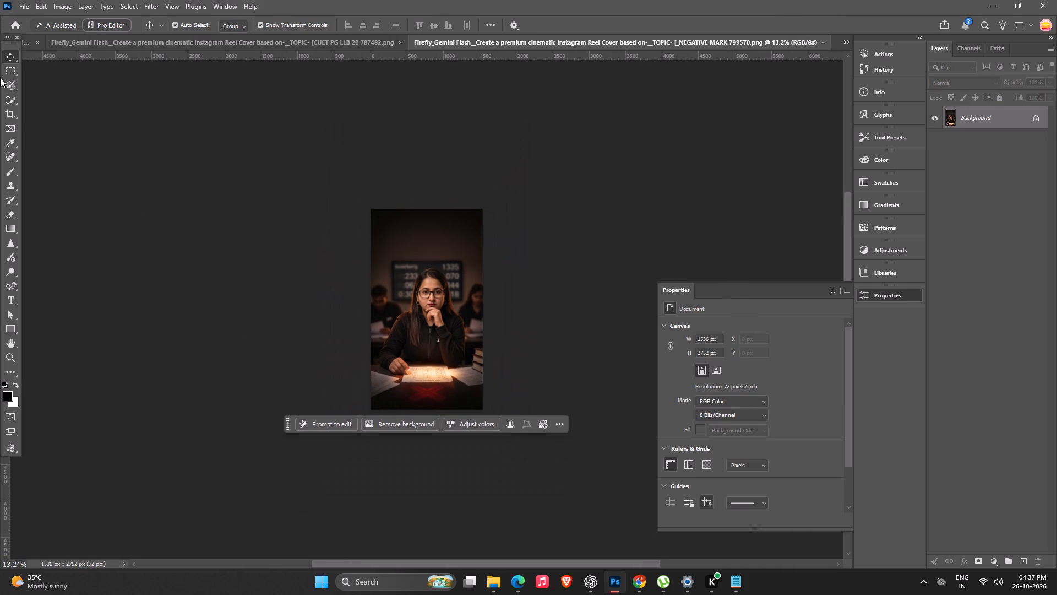
left_click(10, 108)
scroll(474, 325, "up", 3, "alt")
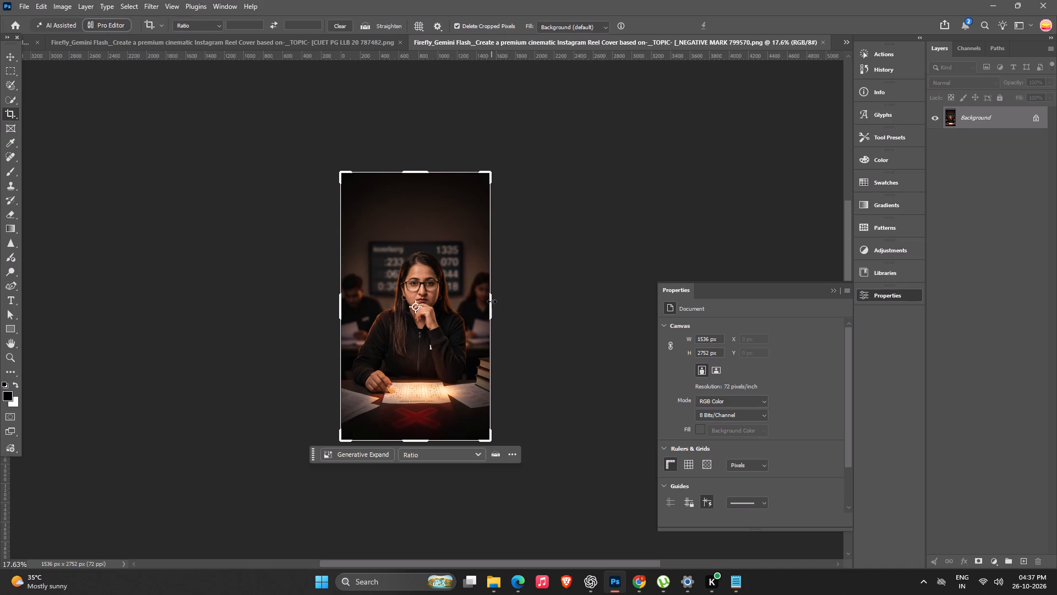
left_click_drag(492, 301, 499, 301)
left_click_drag(338, 307, 326, 305)
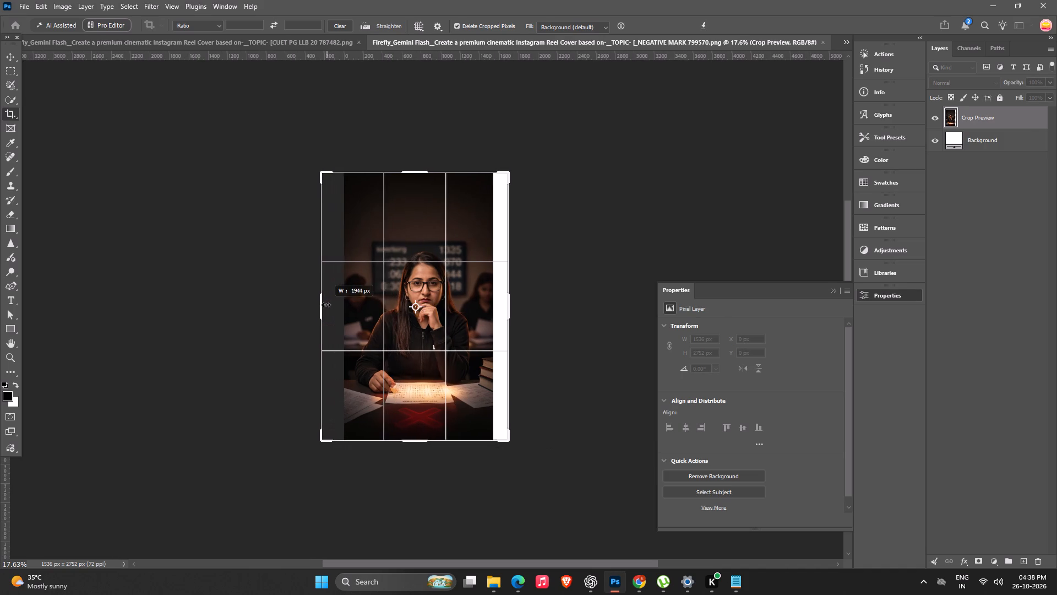
left_click_drag(326, 305, 330, 305)
left_click_drag(420, 169, 429, 127)
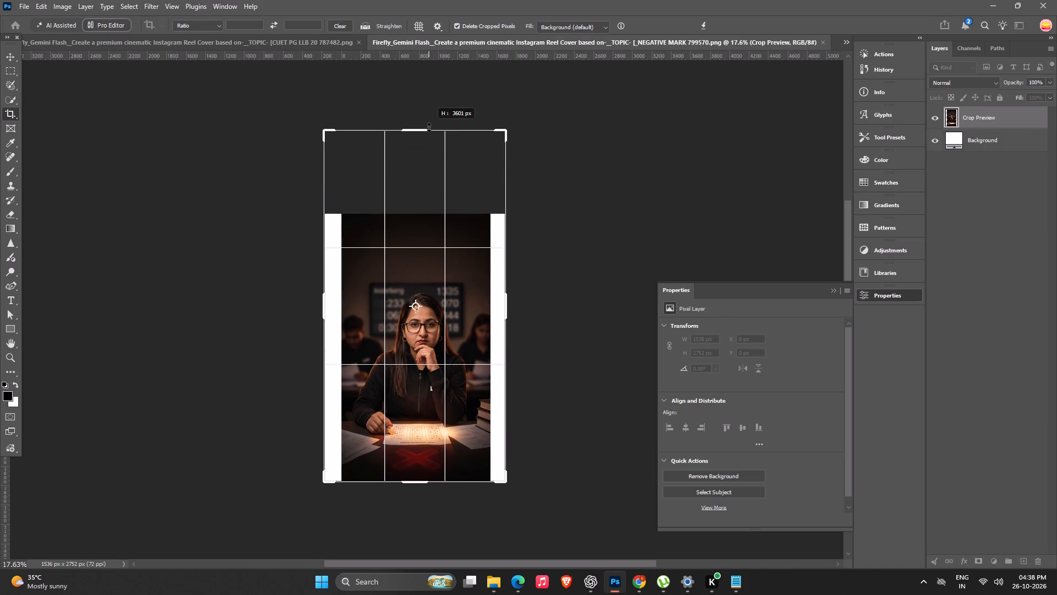
left_click_drag(429, 127, 428, 136)
left_click_drag(424, 474, 424, 480)
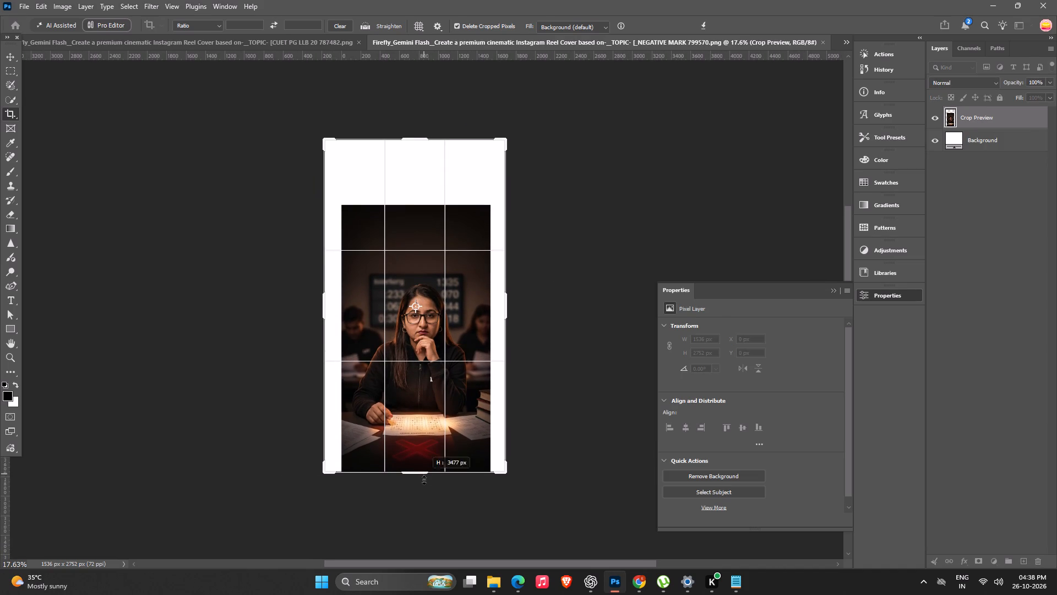
left_click_drag(424, 480, 424, 489)
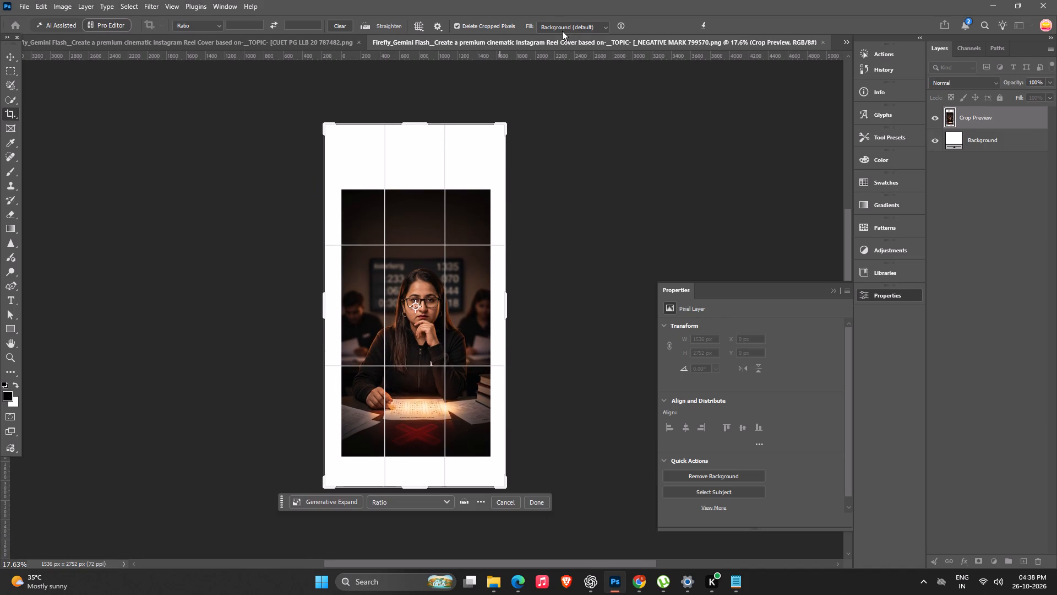
Fill the extended canvas area using Generative Expand and choose the second generated variation.
left_click(562, 28)
left_click(552, 43)
key("Return")
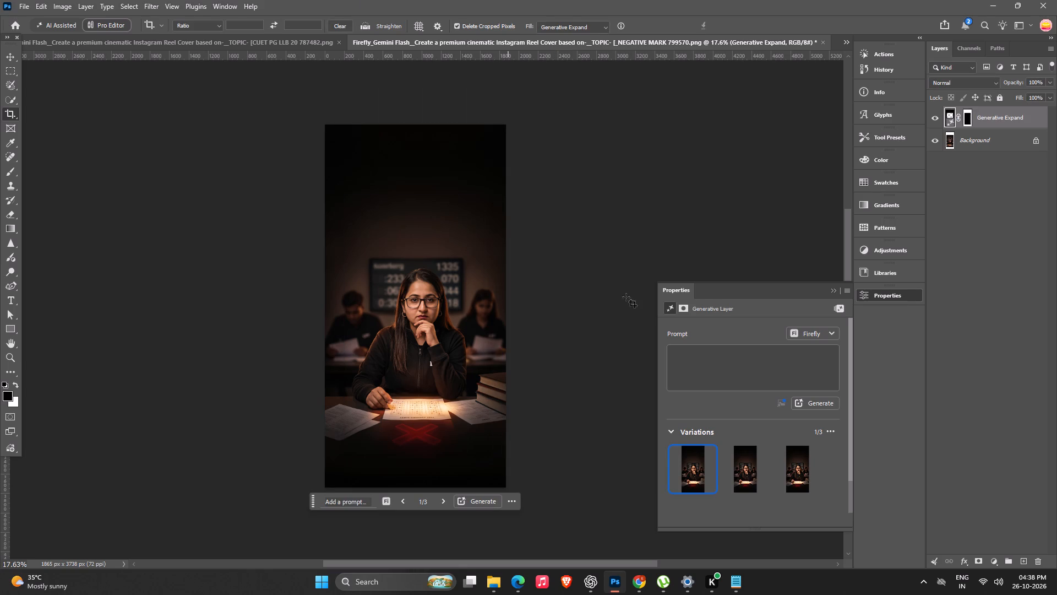
left_click(756, 477)
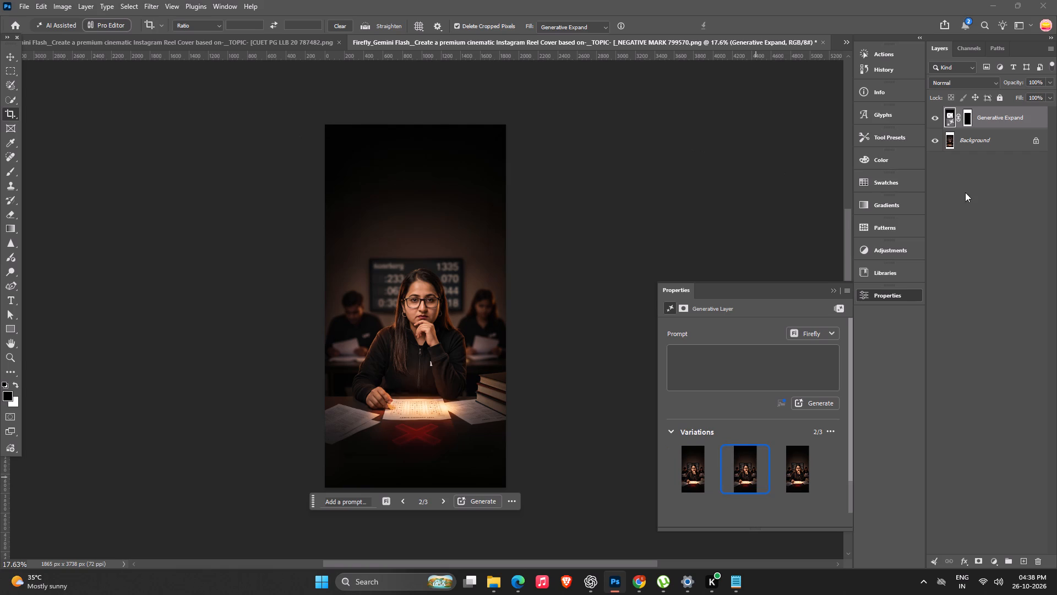
Unlock the Background layer and convert it together with the Generative Expand layer into one smart object.
left_click(1034, 139)
left_click(1011, 119, "shift")
right_click(1011, 119, "shift")
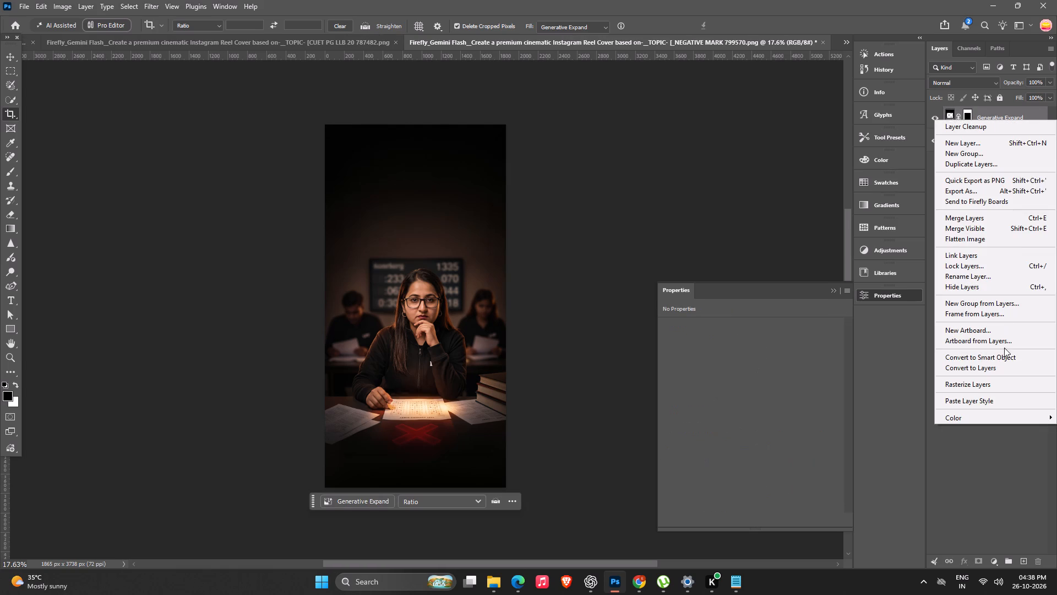
left_click(1004, 353)
Examine the expanded exam-hall image up close around the woman and desk, and as a whole.
scroll(312, 274, "up", 6, "alt")
key("space")
left_click_drag(483, 328, 483, 319)
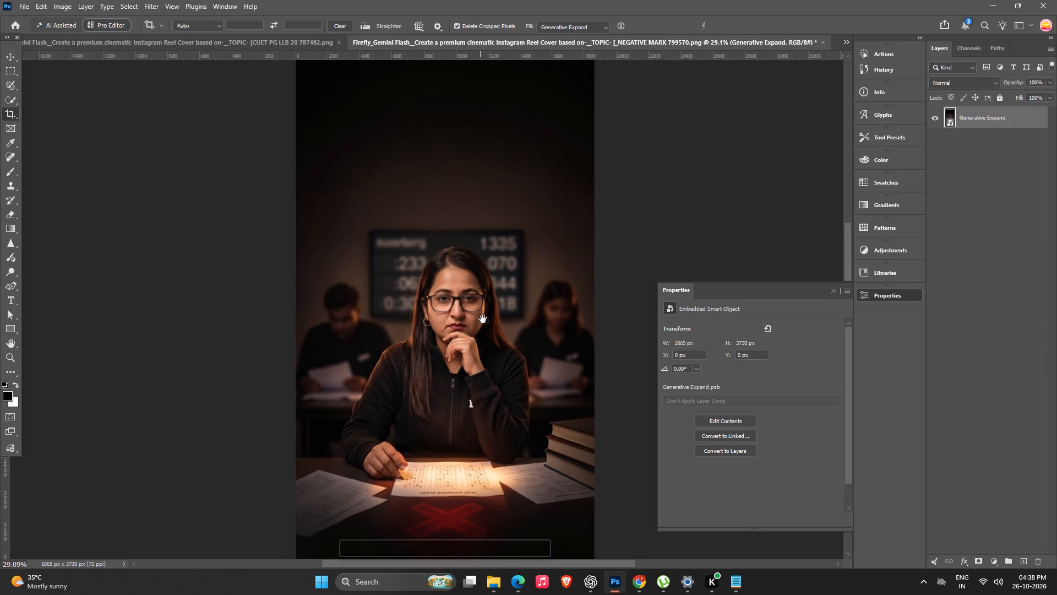
left_click_drag(483, 319, 481, 321)
scroll(483, 319, "down", 7, "alt")
key("space")
left_click_drag(468, 323, 484, 322)
key("v")
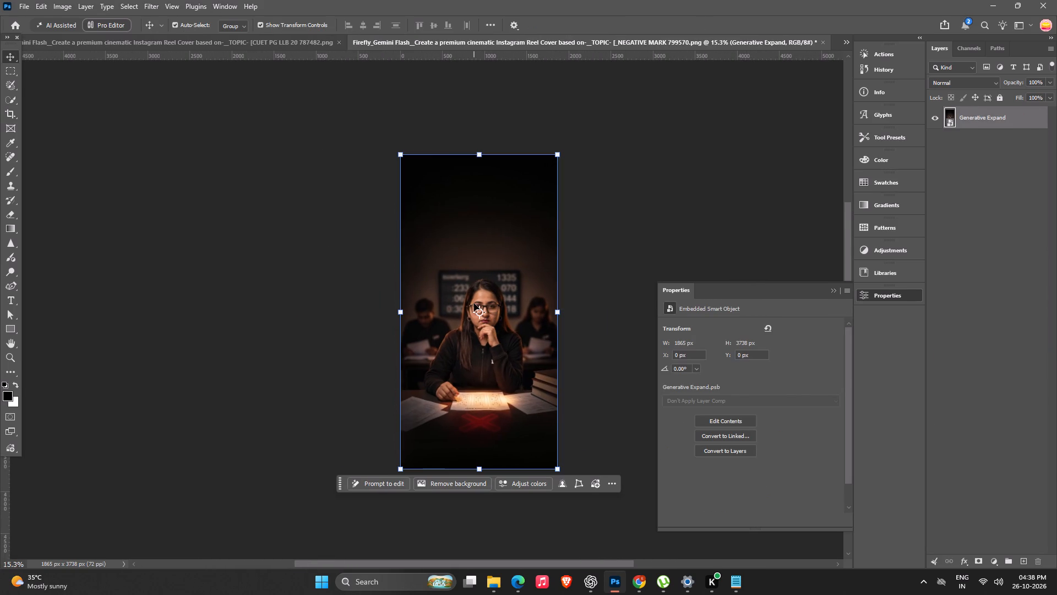
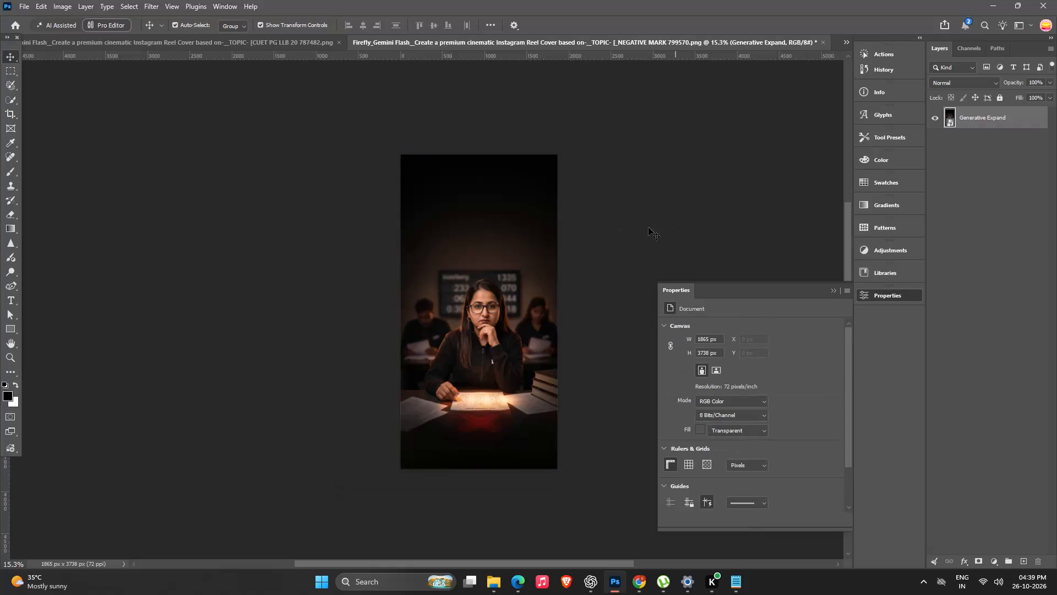
Scale the Generative Expand smart object up to about 103.8% and centre it horizontally on the canvas.
key("space")
left_click_drag(551, 233, 493, 223)
scroll(362, 318, "up", 4, "alt")
key("space")
double_click(414, 352)
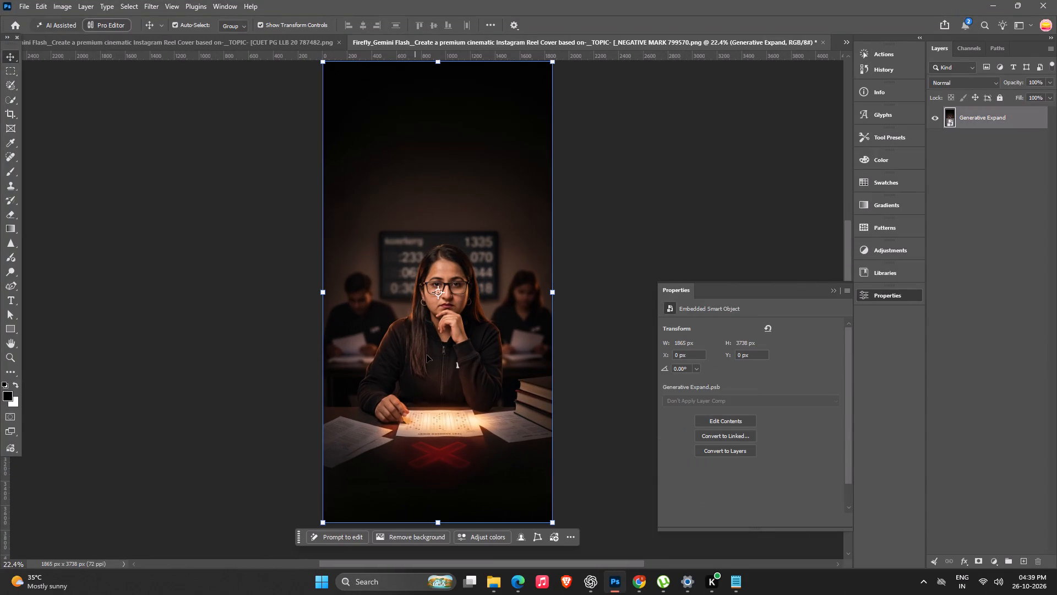
left_click_drag(551, 522, 575, 521, "alt")
left_click(517, 462)
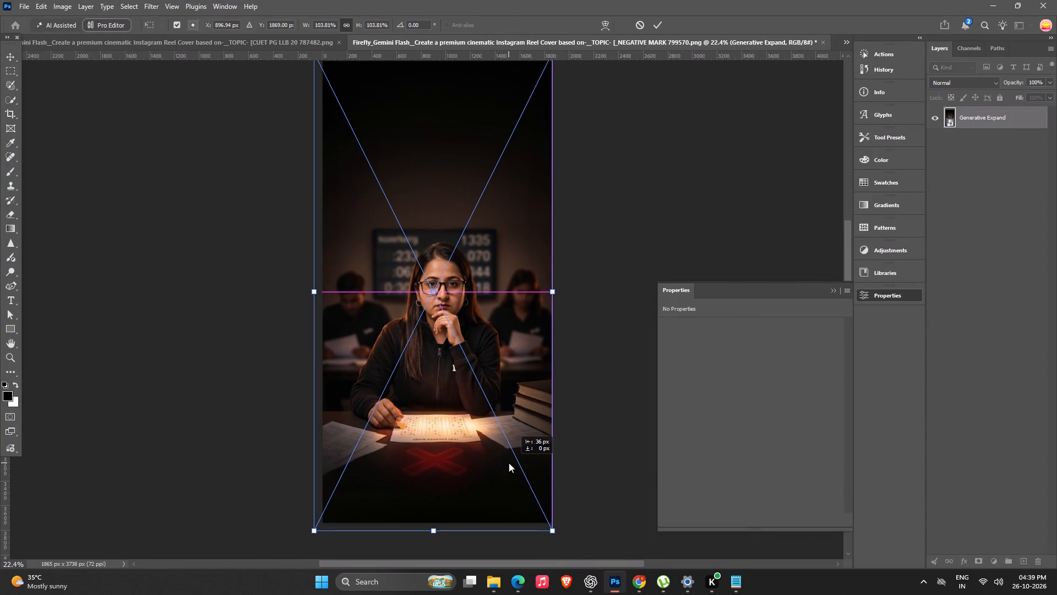
key("Return")
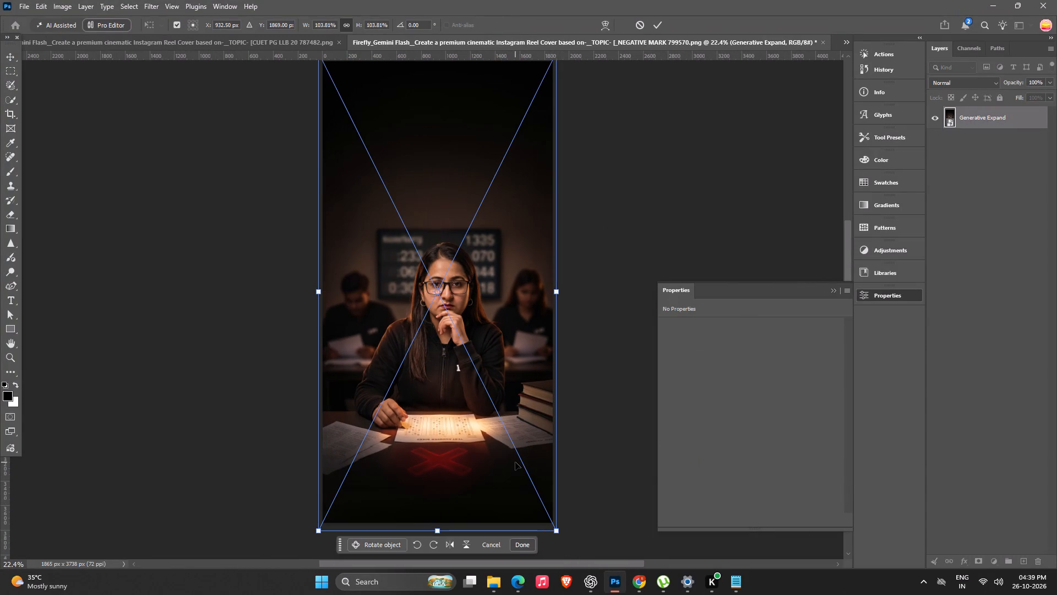
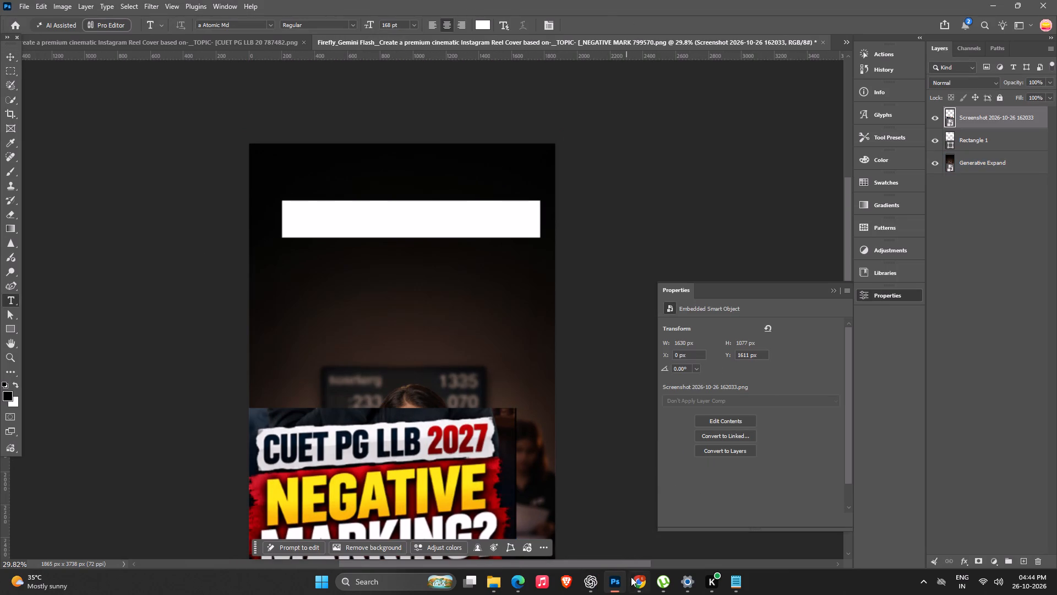
left_click(634, 585)
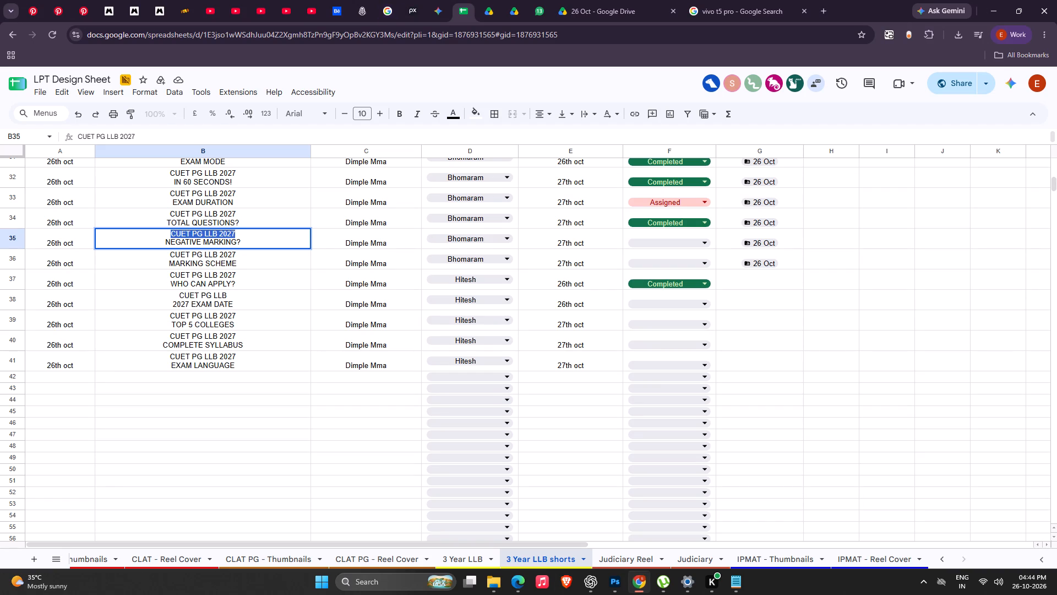
key("ctrl+c")
key("ctrl+c")
key("alt+Tab")
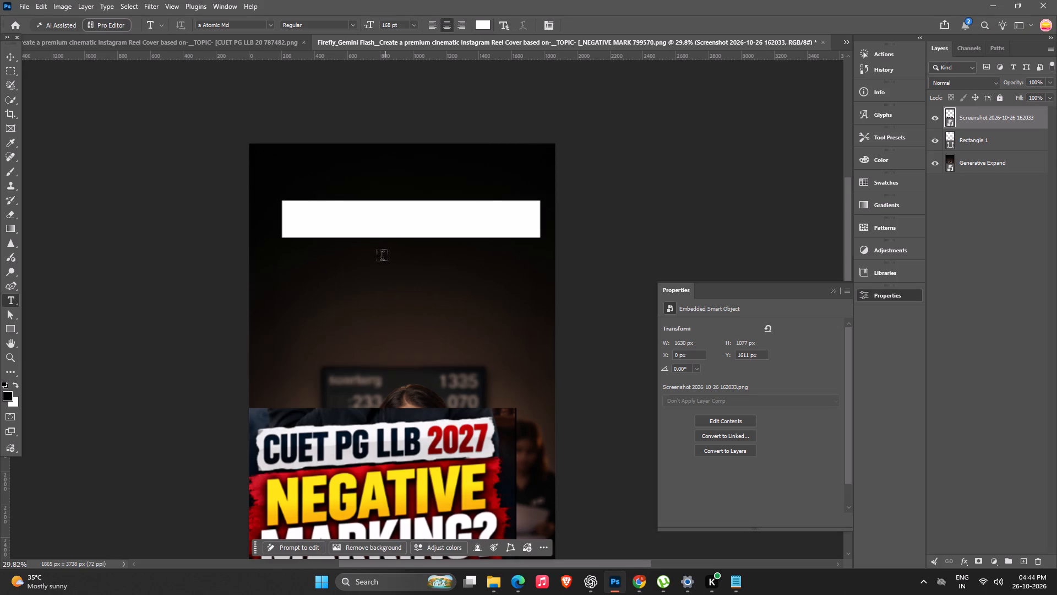
left_click(372, 307)
key("ctrl+BackSpace")
key("ctrl+BackSpace")
key("ctrl+v")
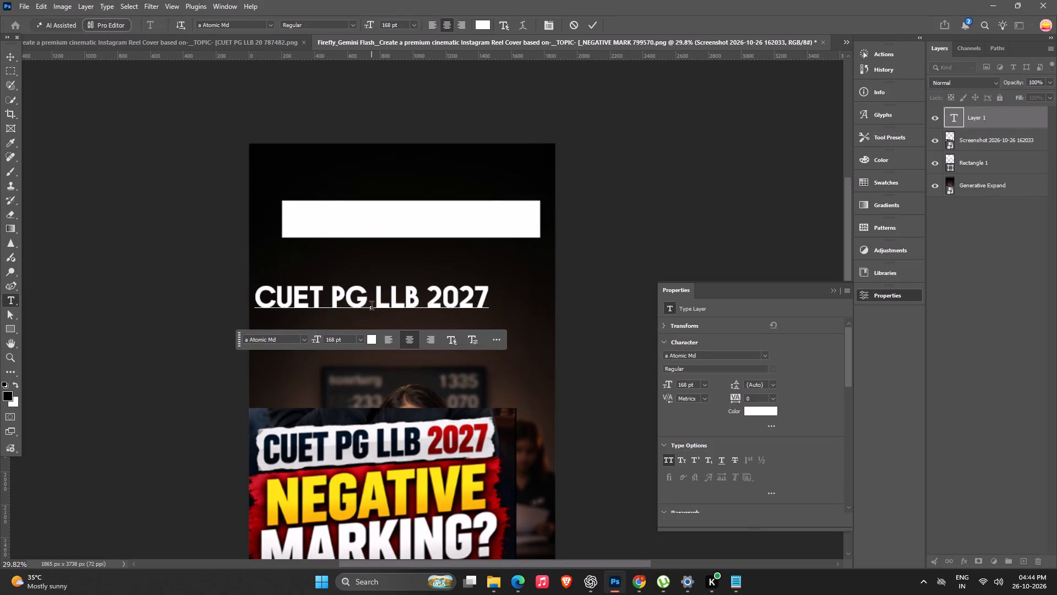
key("Return")
right_click_drag(372, 307, 473, 317)
Recolour the words "CUET PG LLB" to dark navy 001120, sampled from the reference screenshot's lettering.
left_click(7, 51)
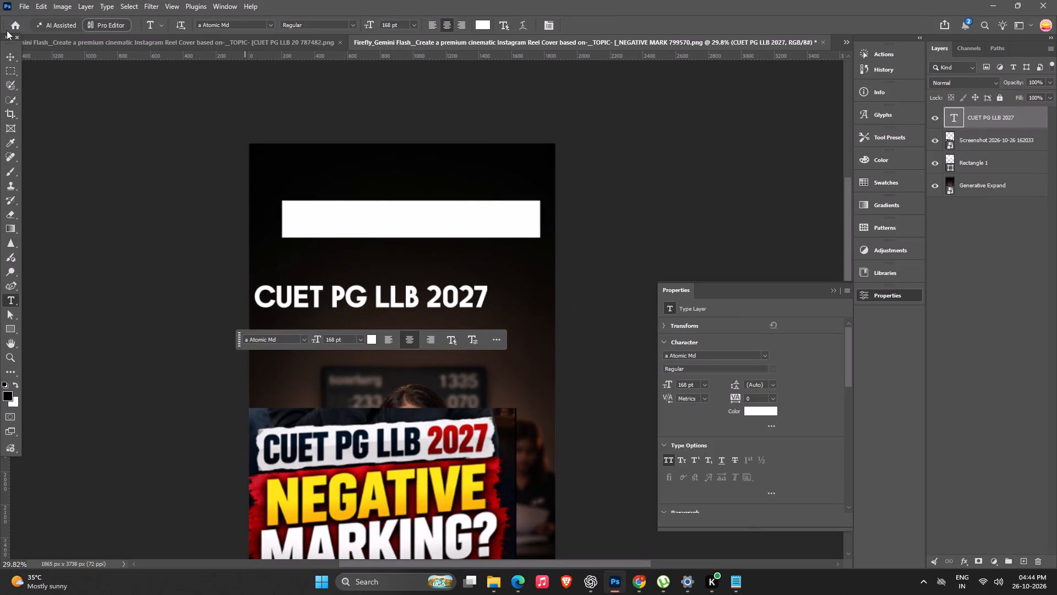
left_click(8, 56)
left_click(51, 296)
double_click(413, 299)
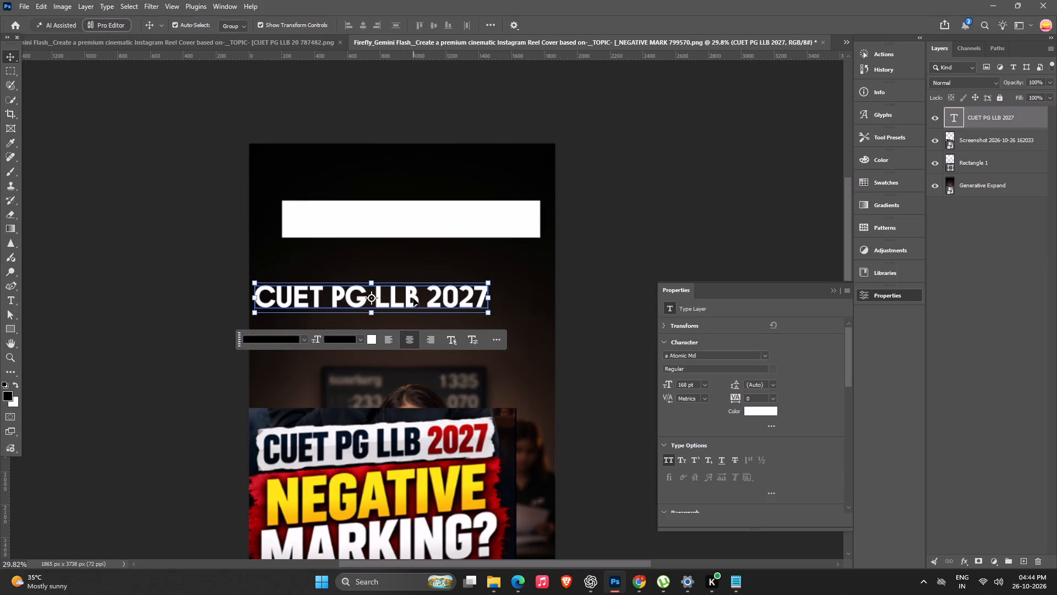
left_click_drag(416, 302, 253, 277)
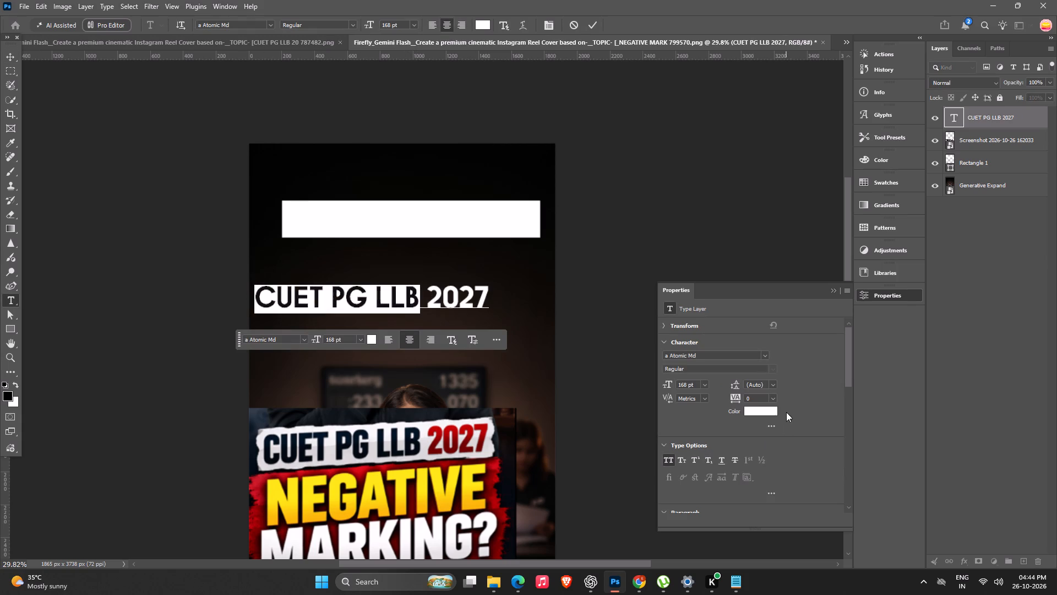
left_click_drag(761, 412, 744, 412)
left_click(380, 439)
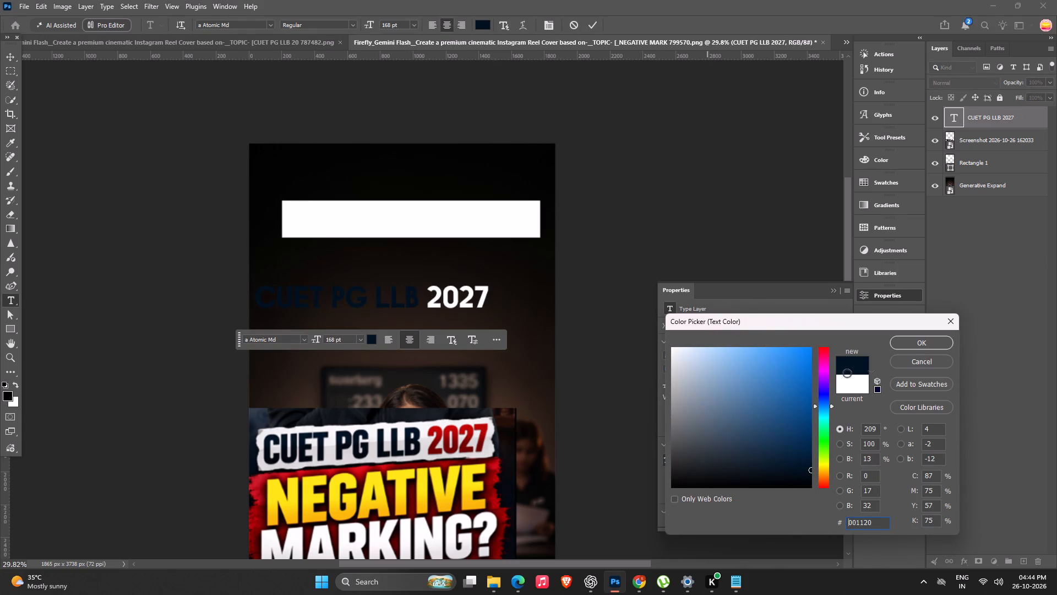
left_click(914, 345)
left_click(11, 55)
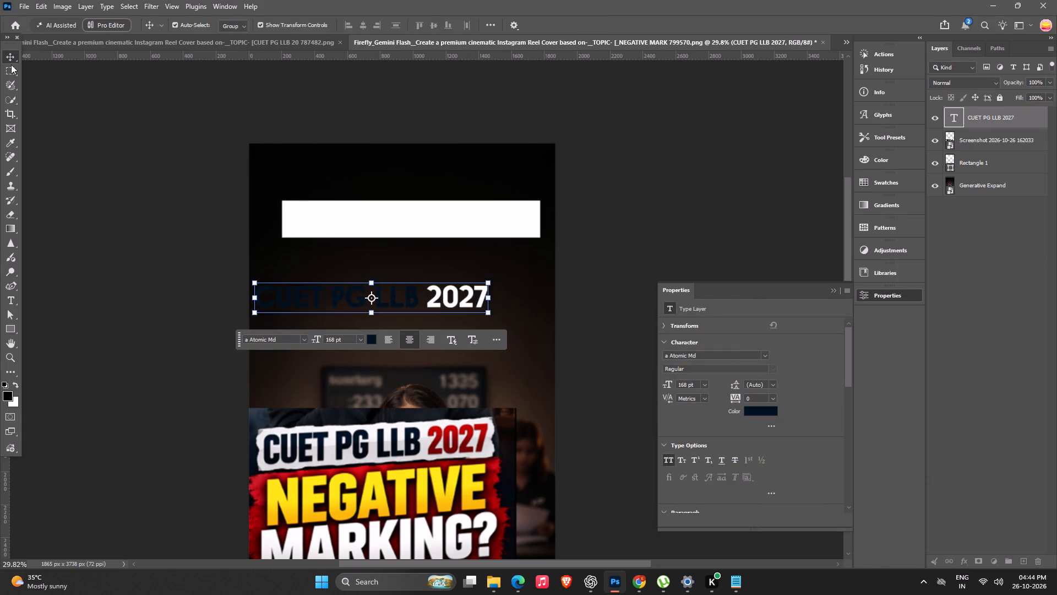
Move the CUET PG LLB 2027 title up onto the white headline bar.
left_click(12, 142)
key("v")
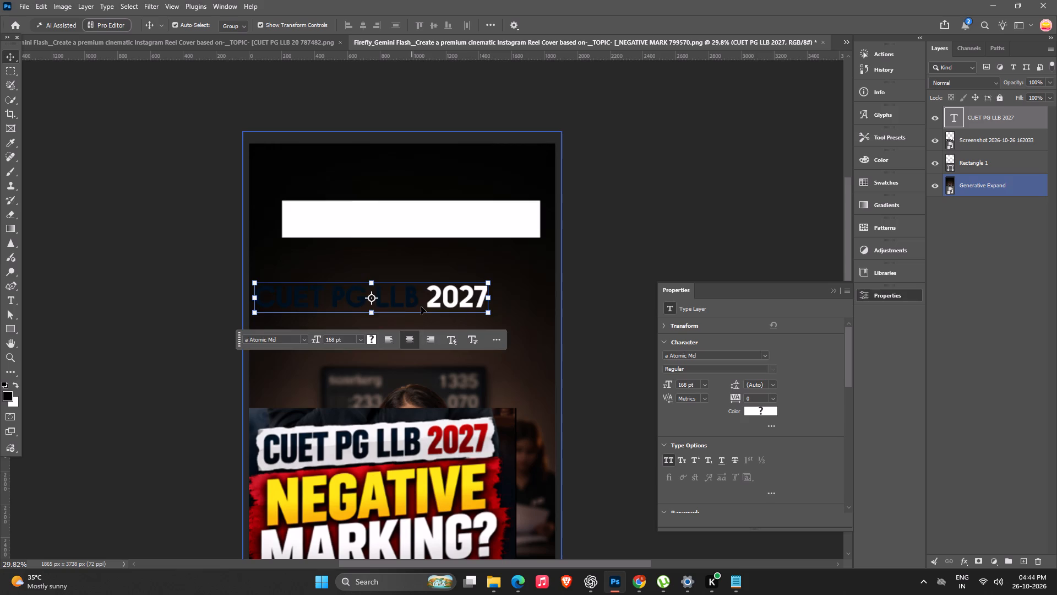
left_click_drag(423, 306, 455, 228)
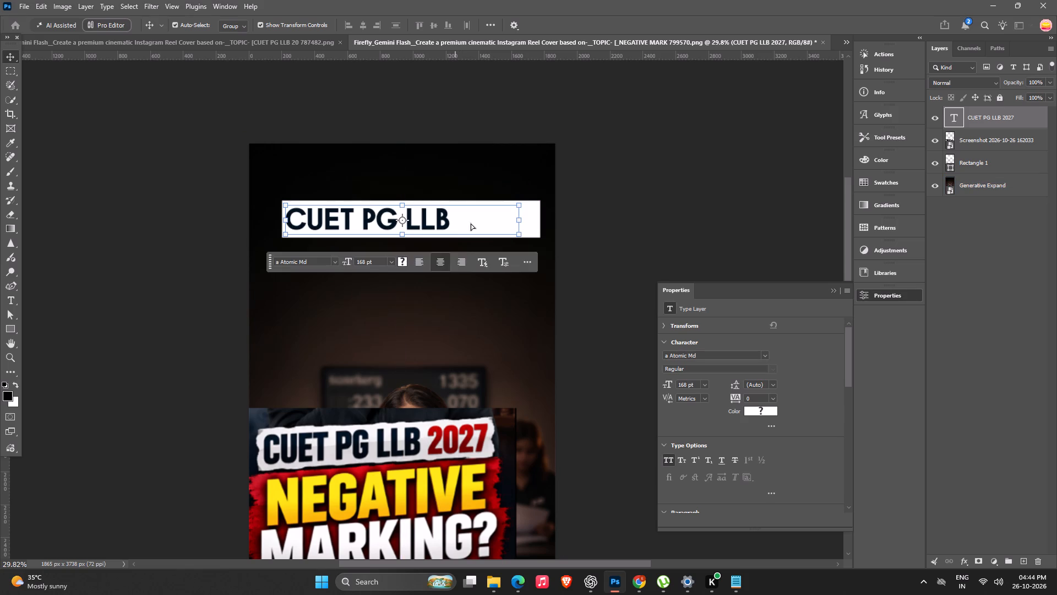
Recolour "2027" in the title to red c00102, sampled from the reference screenshot.
double_click(479, 219)
left_click_drag(456, 220, 638, 219)
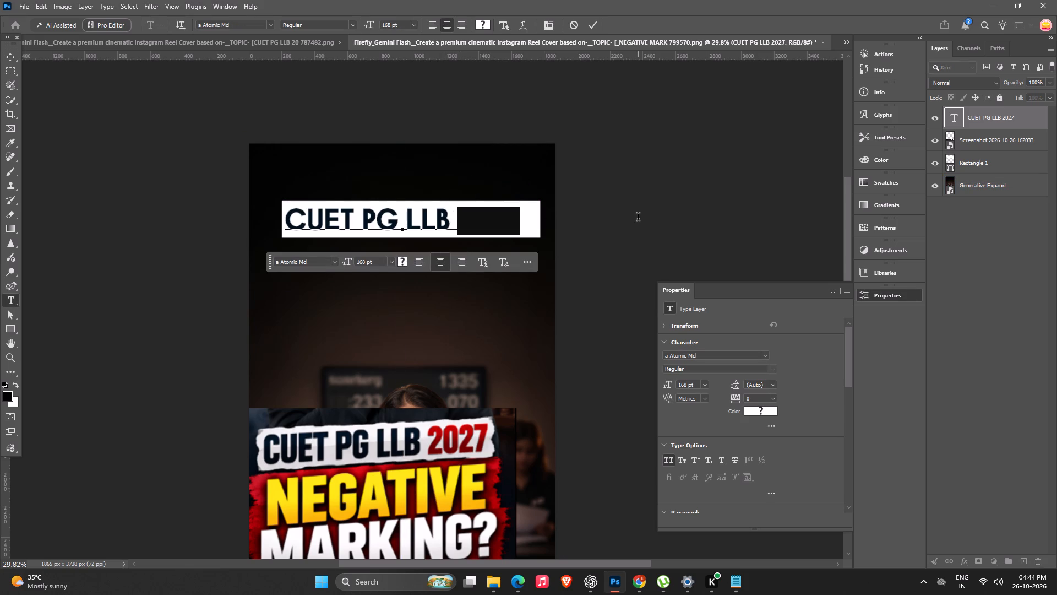
left_click_drag(766, 409, 749, 410)
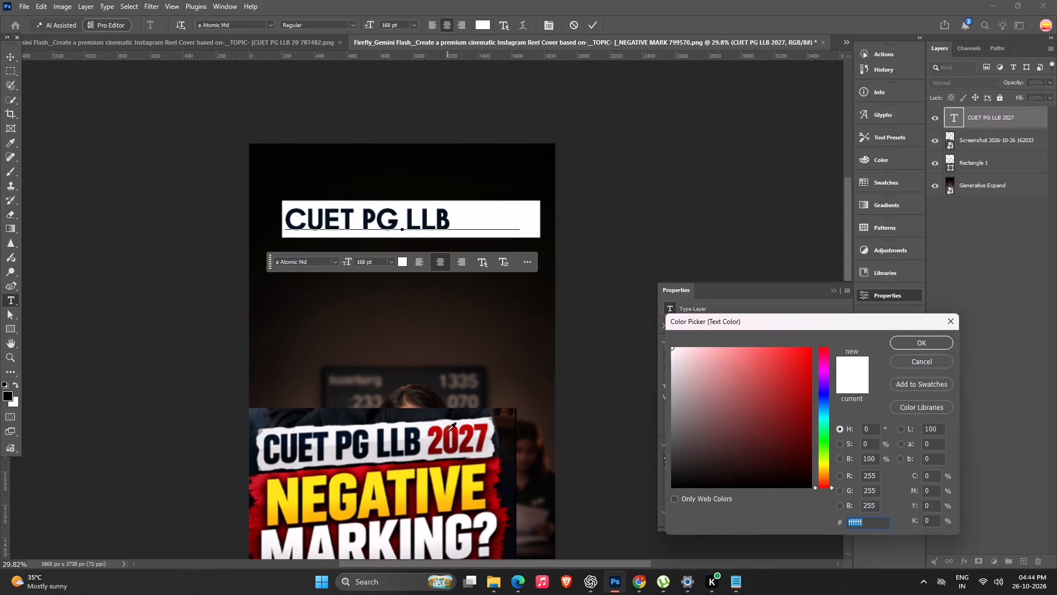
left_click(449, 429)
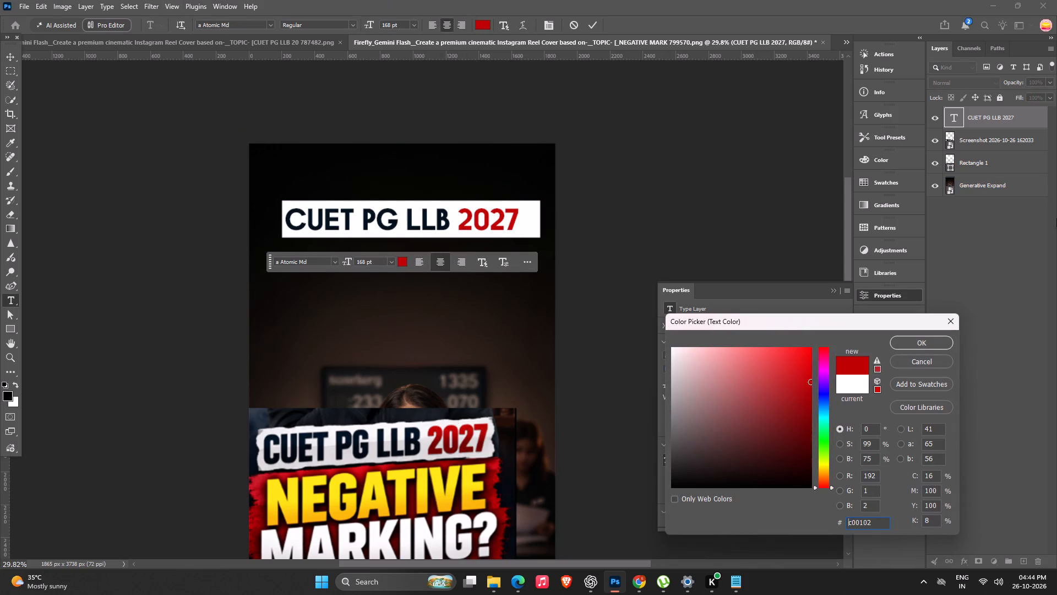
left_click(908, 351)
left_click(908, 347)
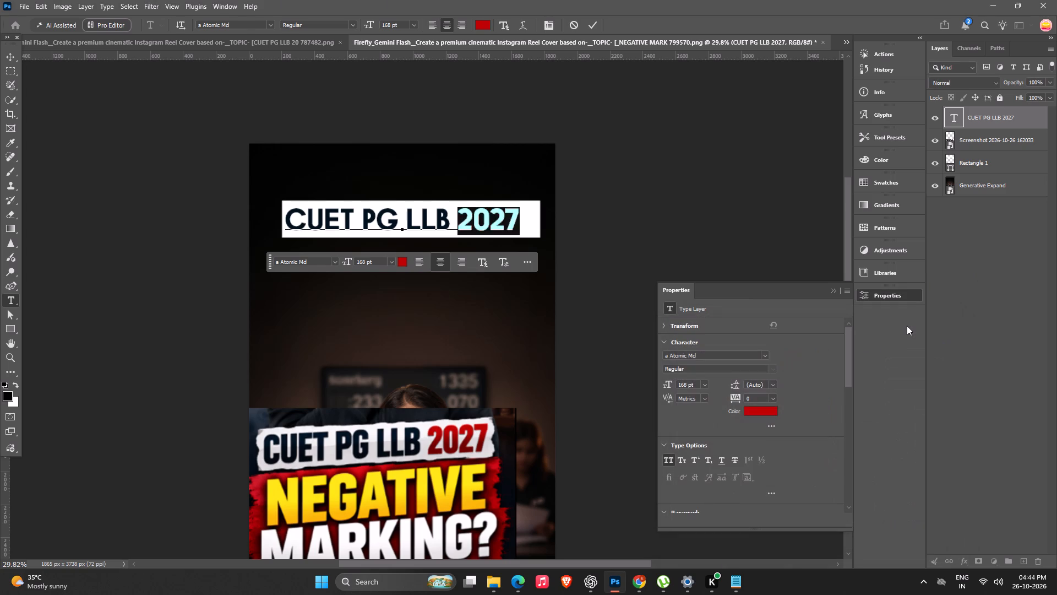
key("Return")
Change the title's font to Headlines in the Bold style.
left_click(762, 358)
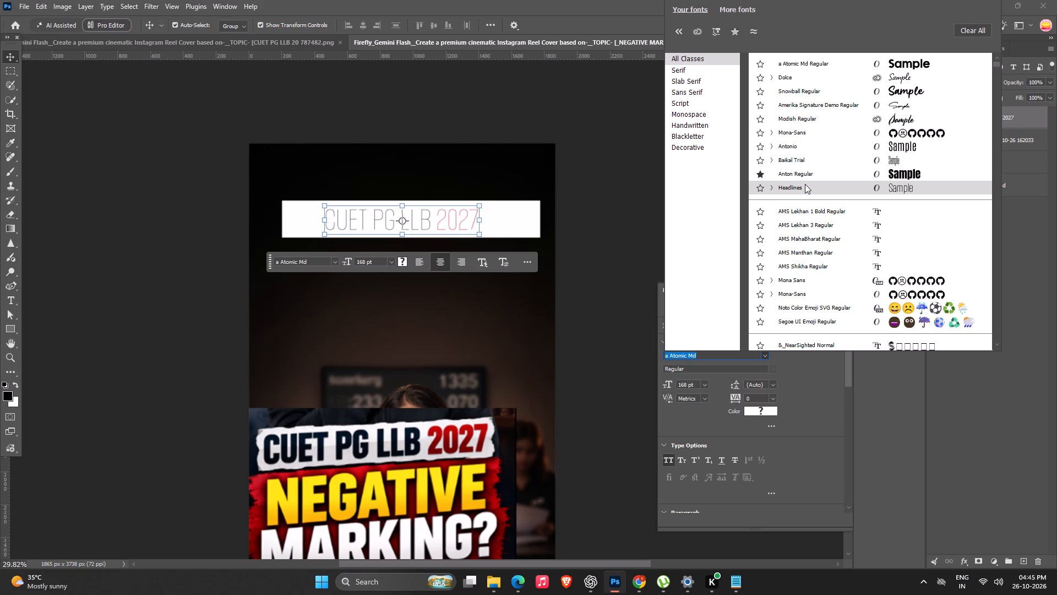
left_click(775, 186)
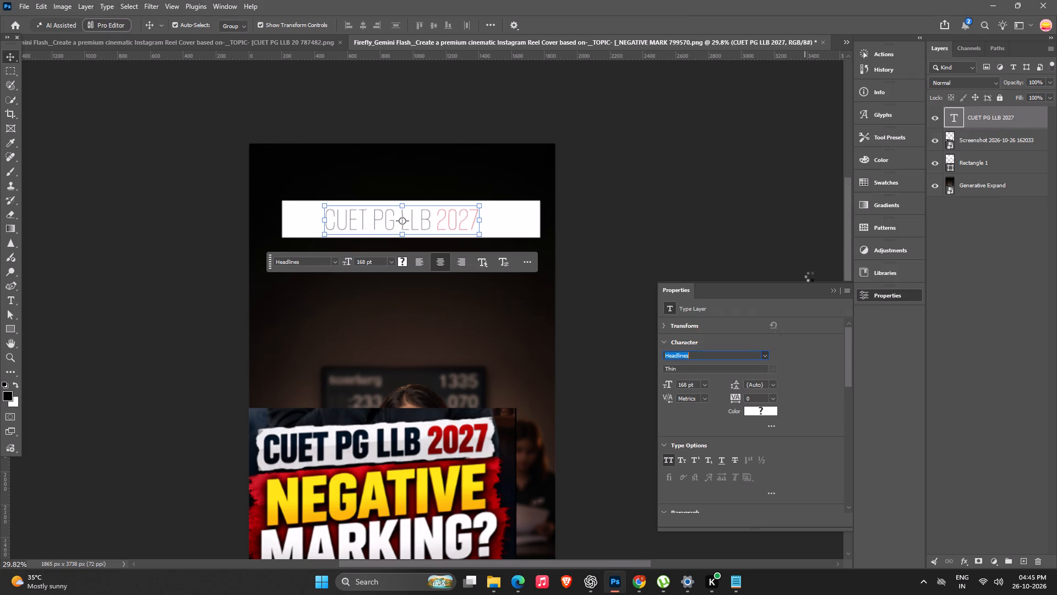
left_click(770, 365)
left_click(754, 339)
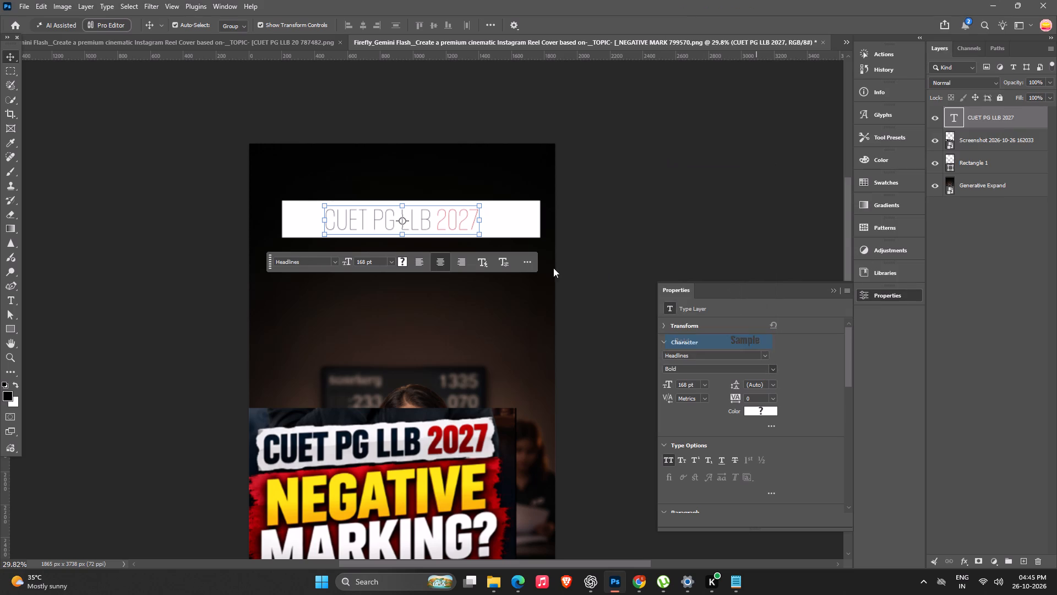
Scale the title text up to about 155% and position it over the white headline bar.
left_click_drag(487, 204, 536, 203, "alt")
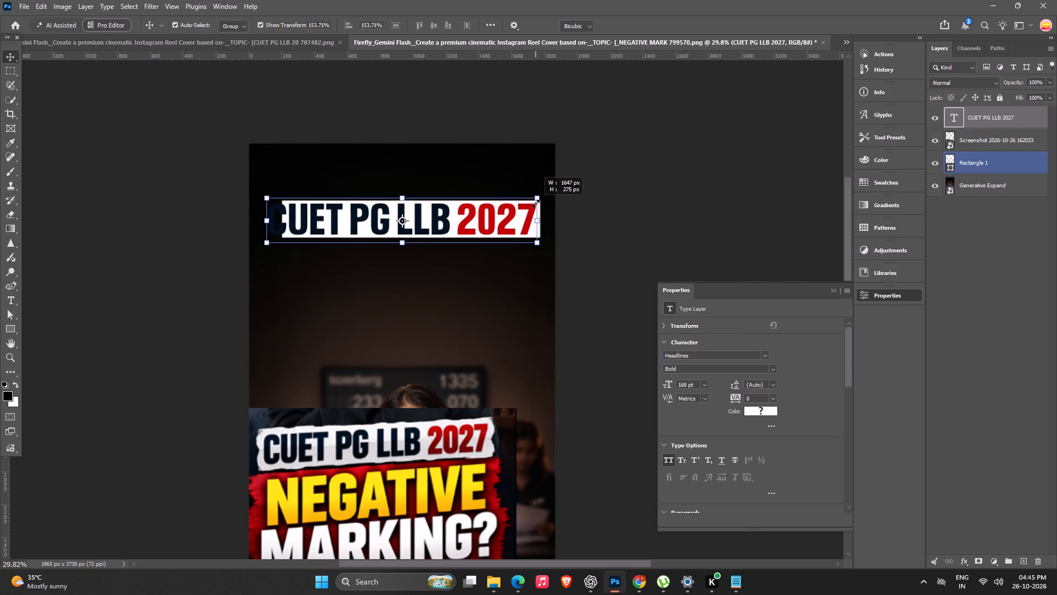
left_click_drag(536, 203, 536, 202, "alt")
left_click_drag(506, 214, 513, 213)
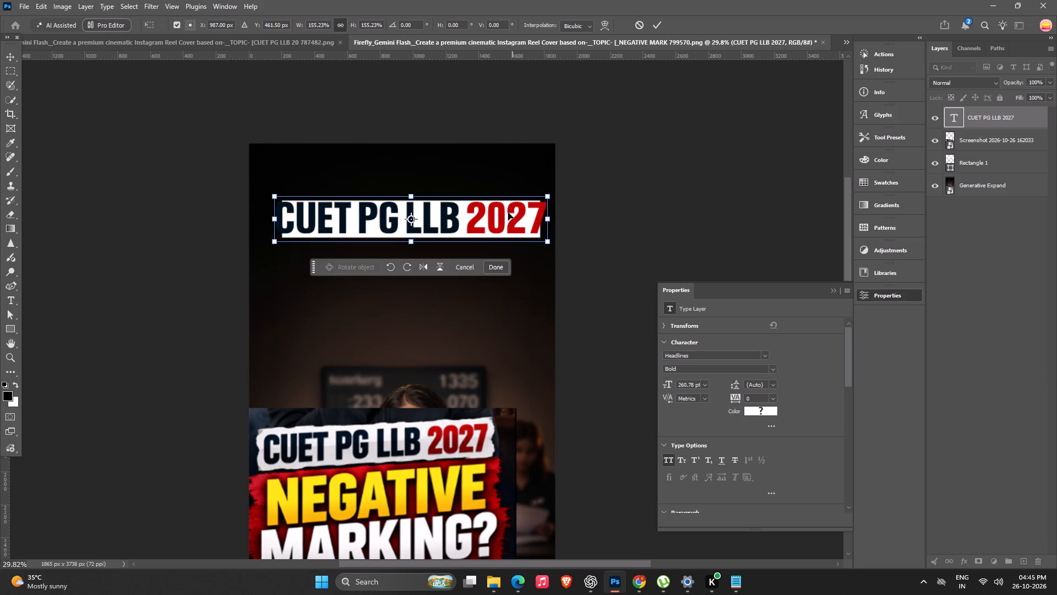
key("Return")
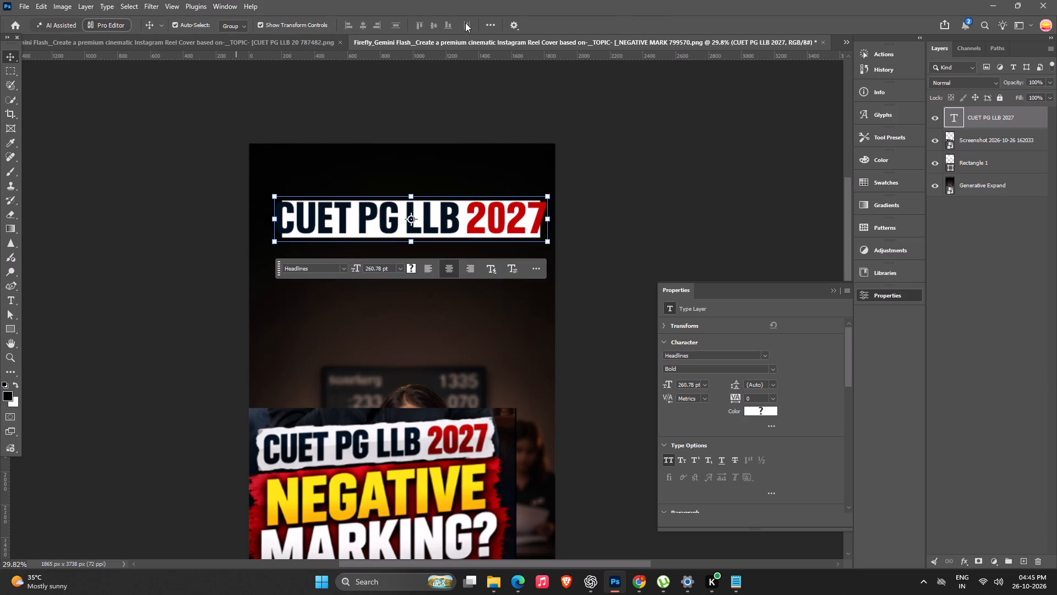
Set alignment relative to the canvas and centre the title text horizontally on it.
left_click(487, 26)
left_click(519, 127)
left_click(517, 142)
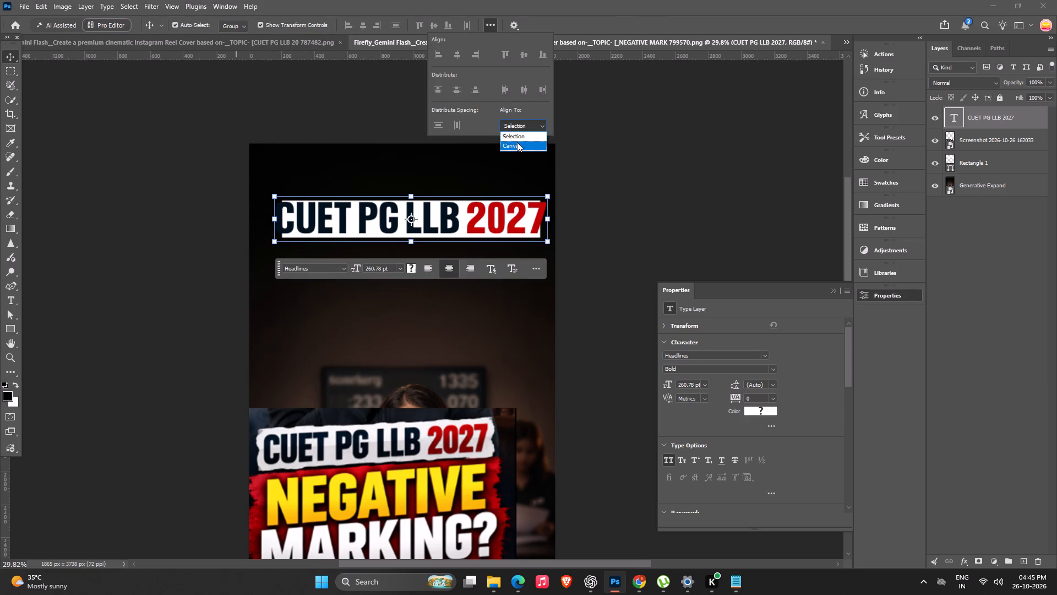
left_click(369, 94)
left_click(364, 29)
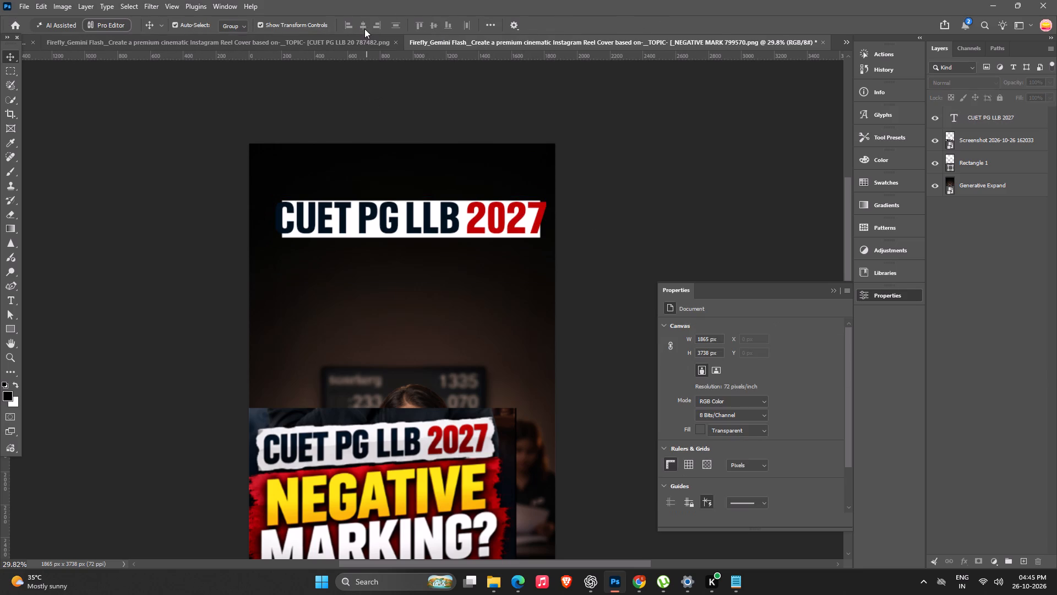
left_click(364, 207)
left_click(364, 20)
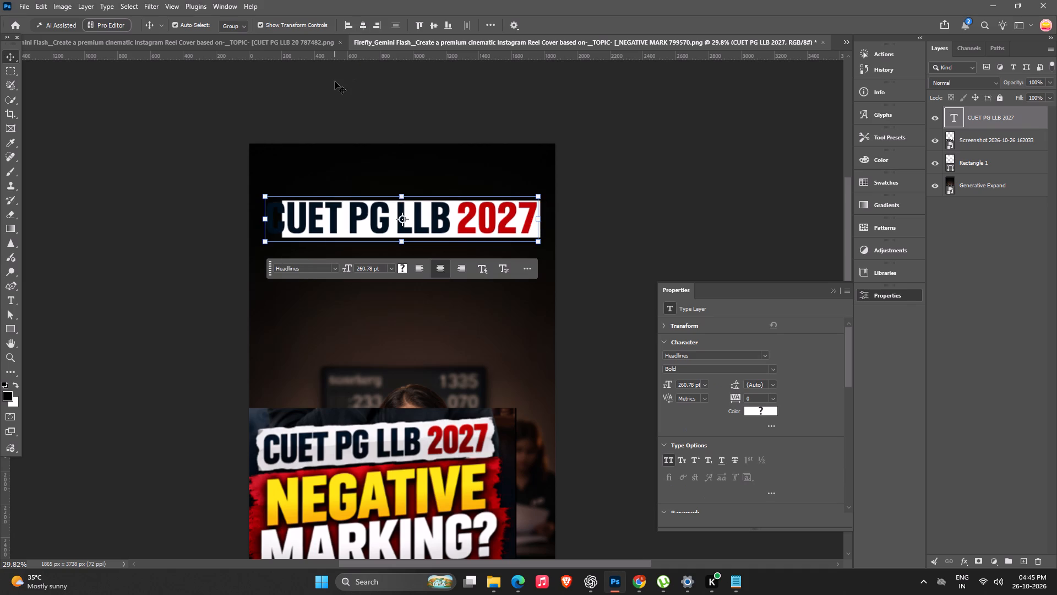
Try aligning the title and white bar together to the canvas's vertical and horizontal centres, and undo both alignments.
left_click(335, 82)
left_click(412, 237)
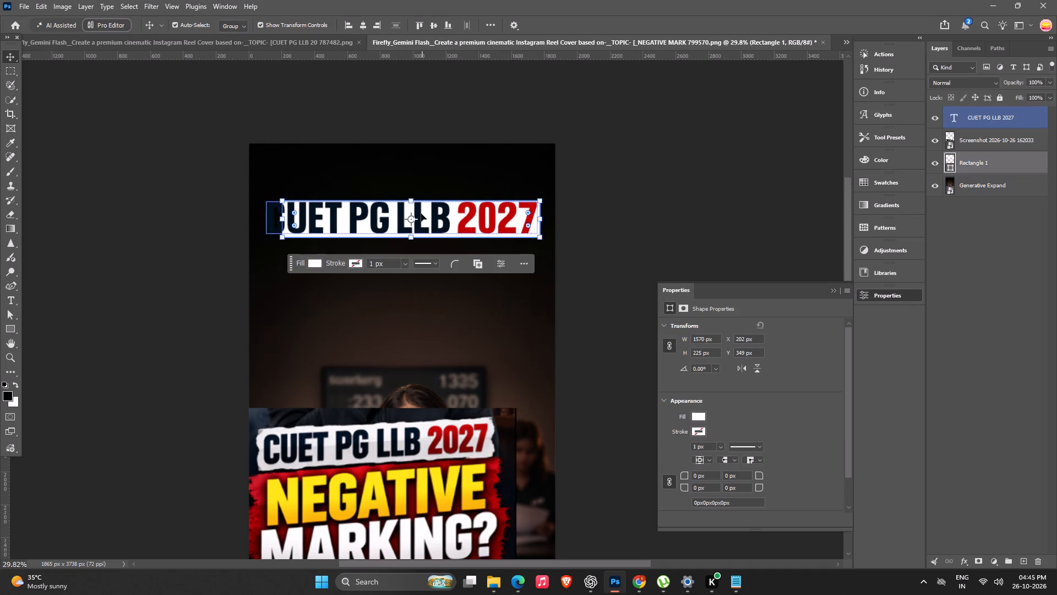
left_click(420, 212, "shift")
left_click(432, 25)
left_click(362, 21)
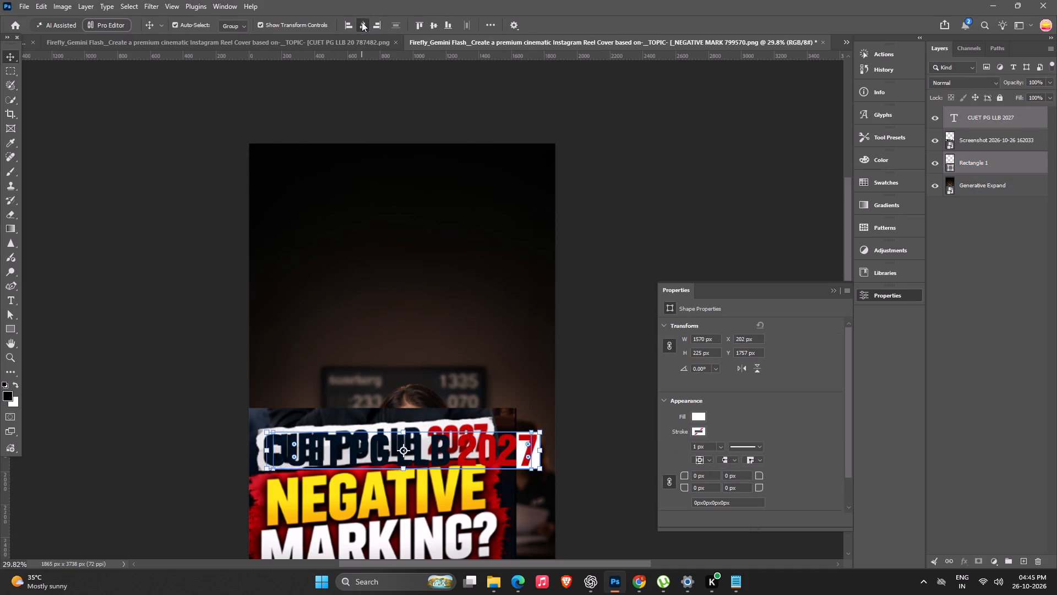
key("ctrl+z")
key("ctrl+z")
Centre the title text and the white bar together horizontally on the canvas.
left_click(608, 159)
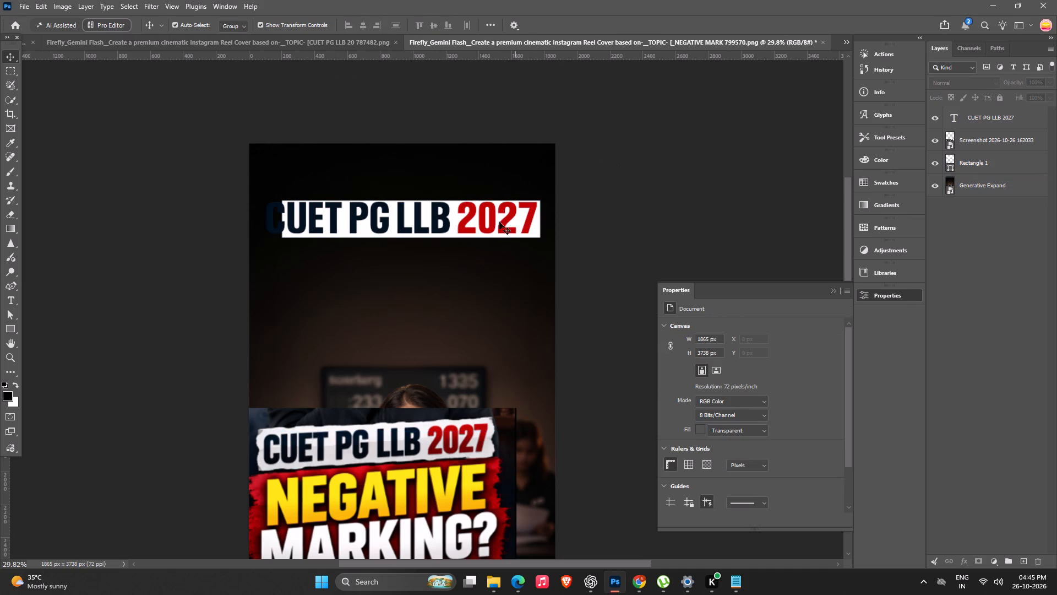
left_click(516, 237)
left_click(504, 220, "shift")
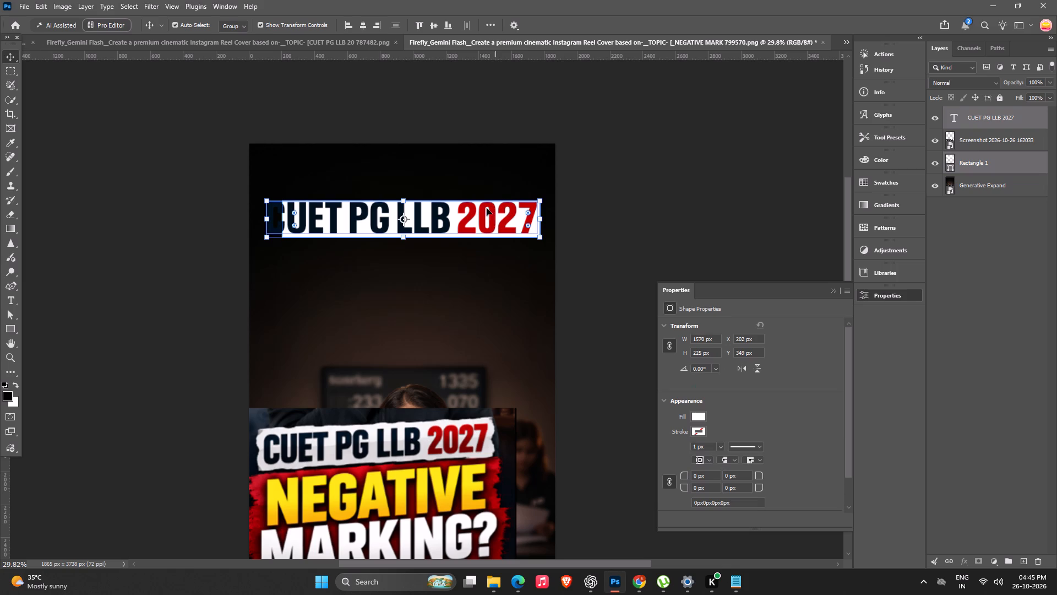
left_click(361, 25)
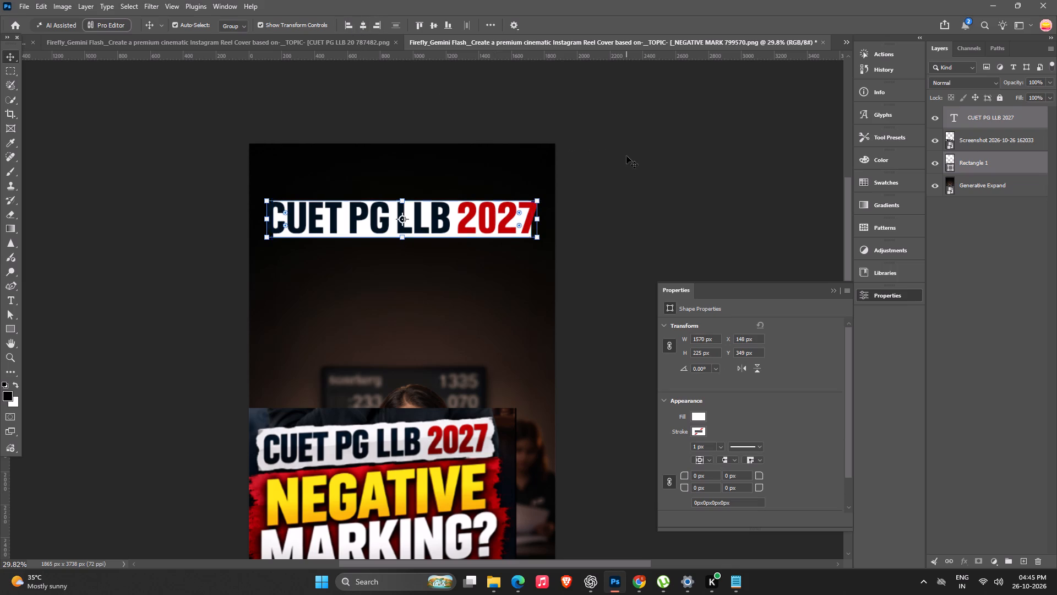
left_click(626, 156)
left_click(510, 237)
left_click(509, 219, "shift")
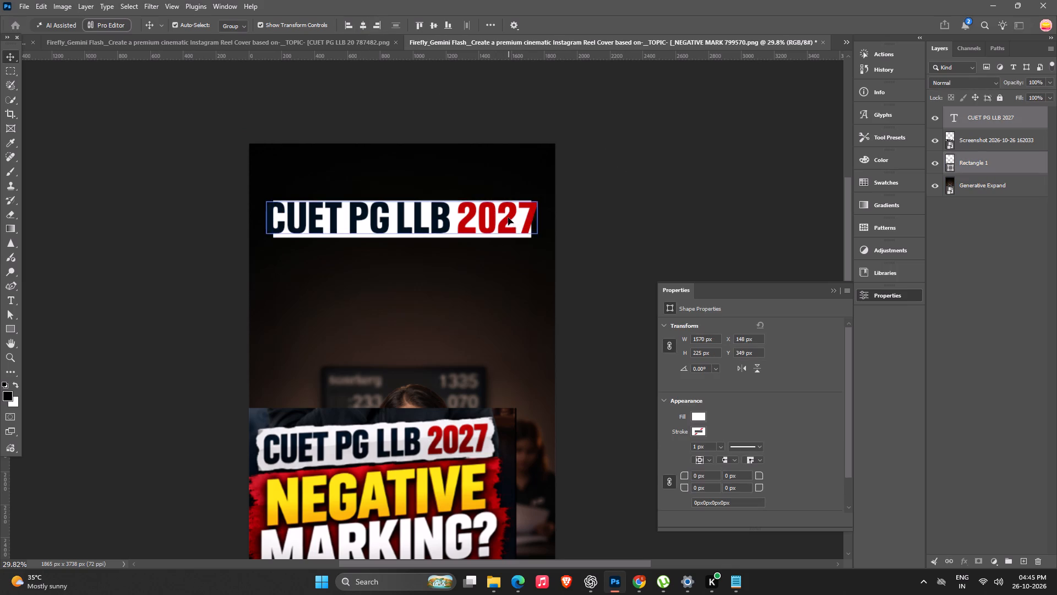
left_click(364, 20)
left_click(743, 204)
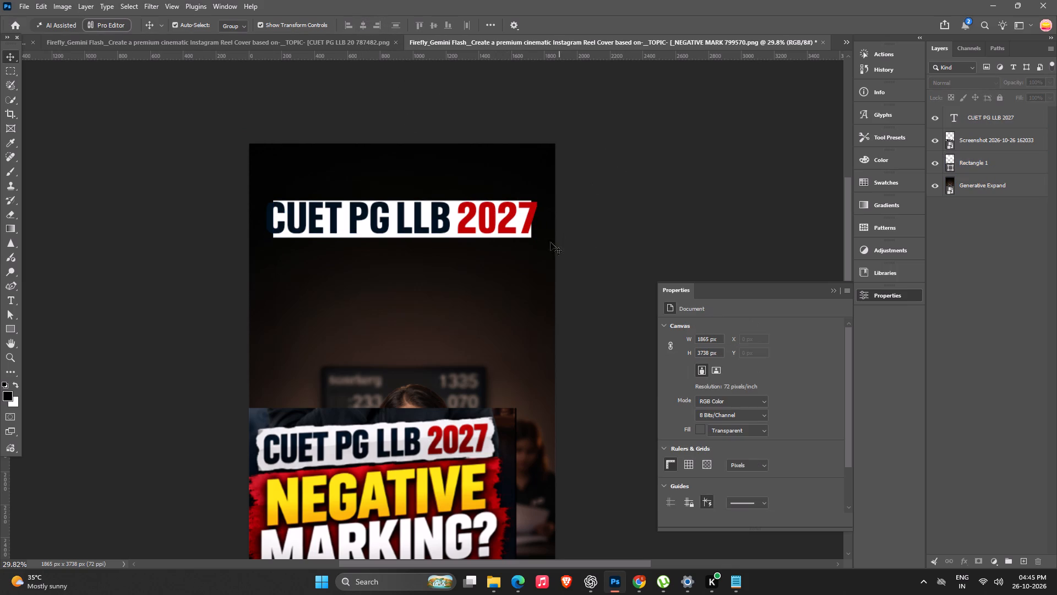
Widen the white headline bar on both sides to about 1737 px so it extends past the title text.
left_click(519, 238)
left_click(515, 234)
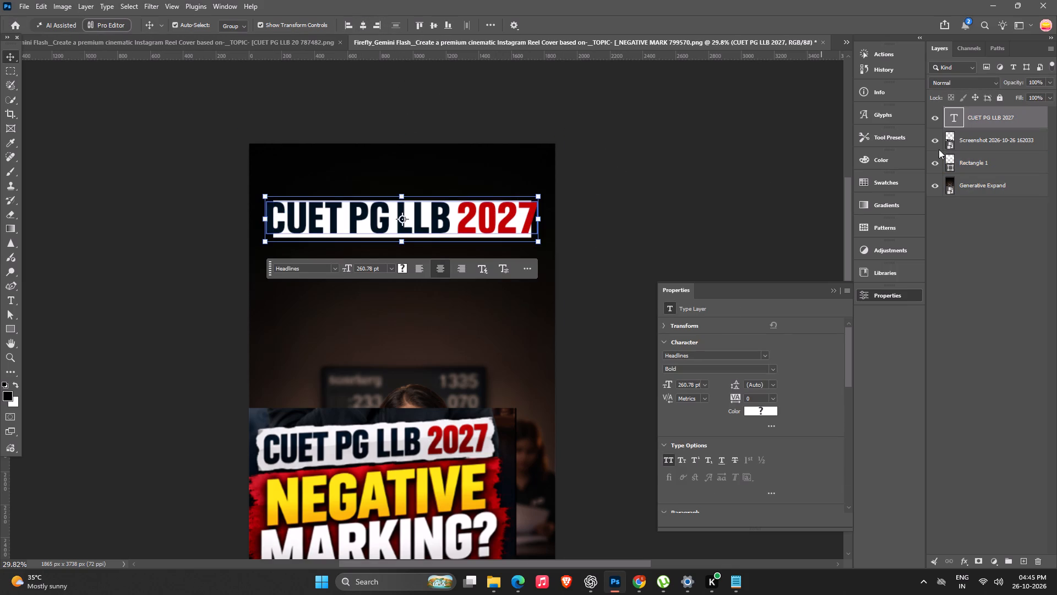
left_click(968, 157)
left_click_drag(532, 218, 546, 218, "shift")
left_click_drag(274, 220, 260, 223, "shift")
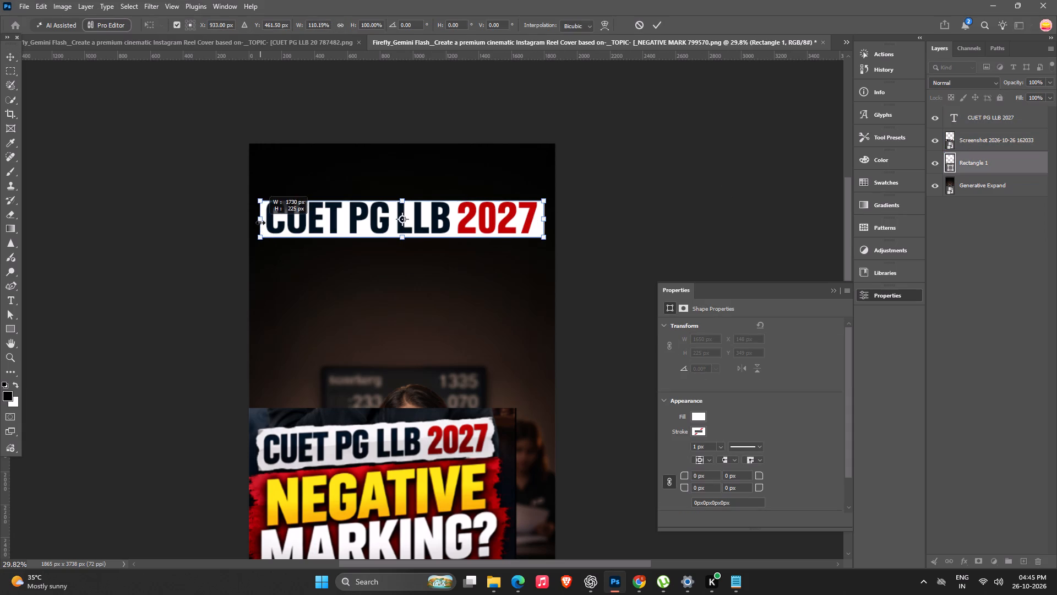
left_click_drag(260, 223, 259, 223, "shift")
key("Return")
left_click(740, 118)
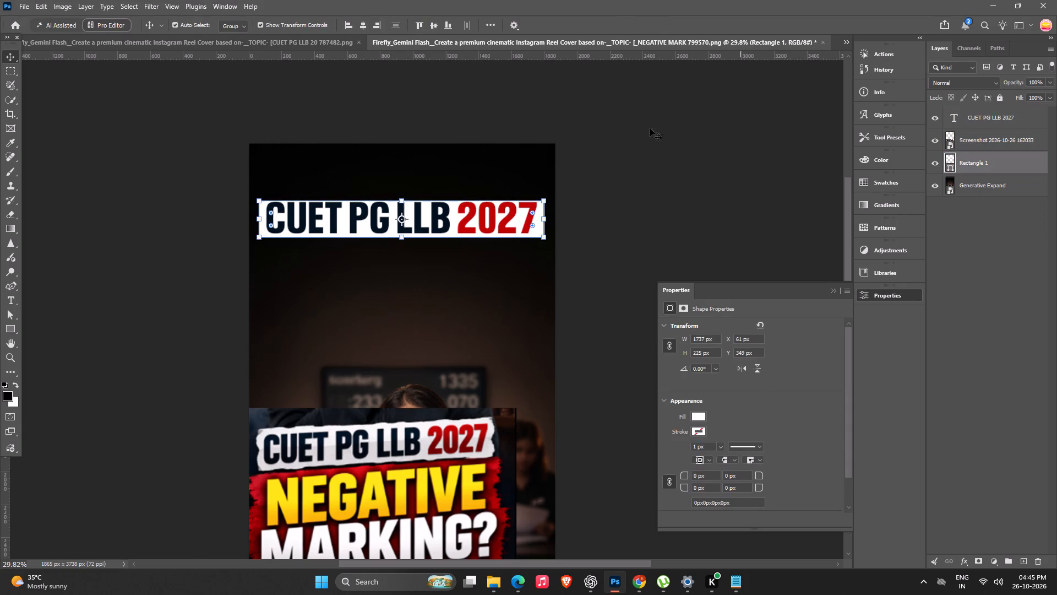
Select the title text and the white bar together and align both to the canvas's vertical and horizontal centres.
scroll(476, 189, "up", 4, "alt")
left_click(564, 257)
left_click(557, 234, "shift")
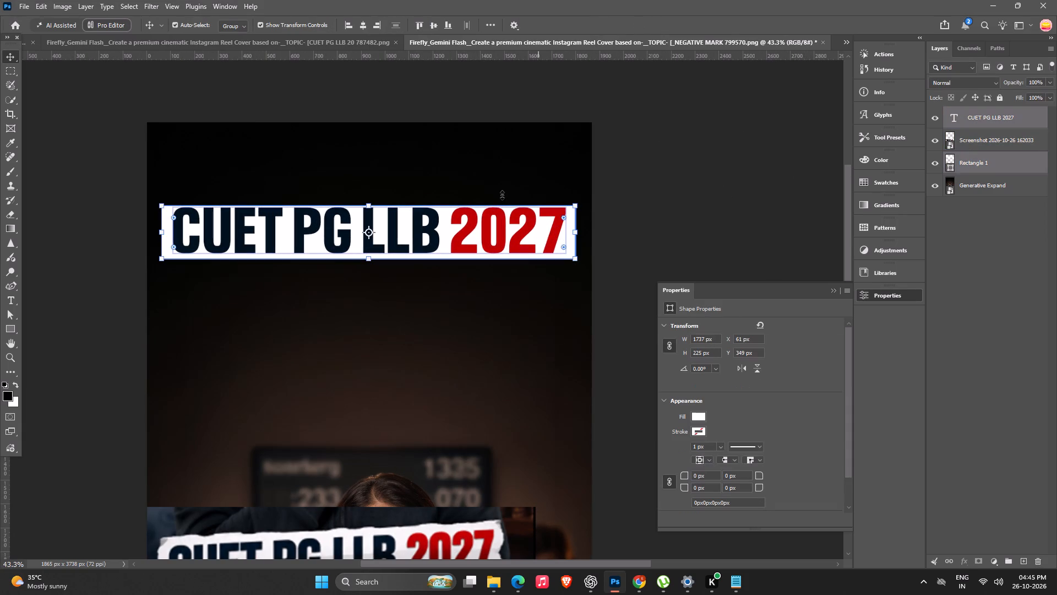
double_click(435, 25)
scroll(422, 198, "down", 7, "alt")
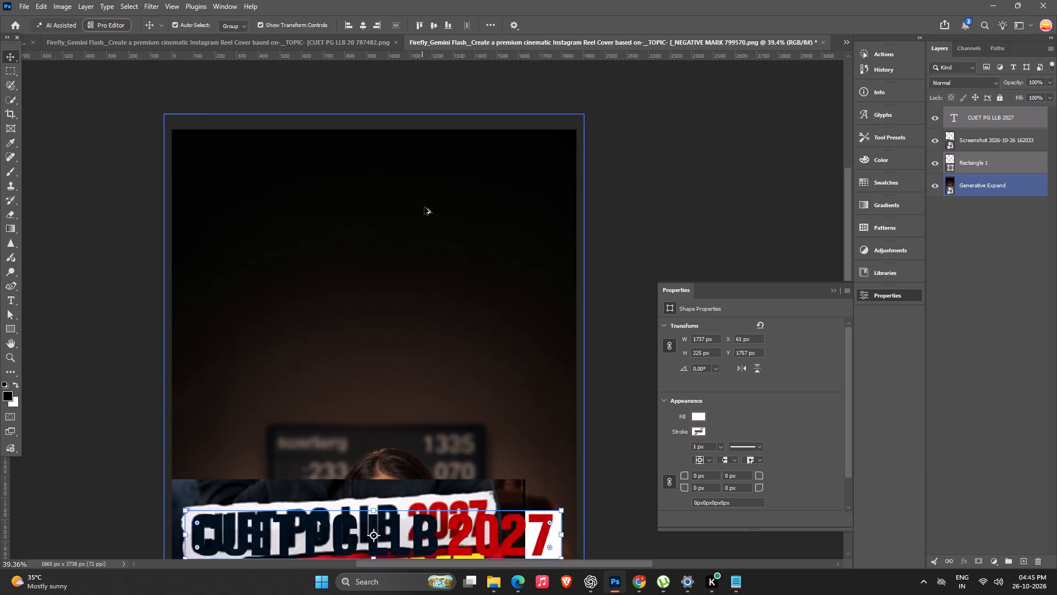
left_click(363, 26)
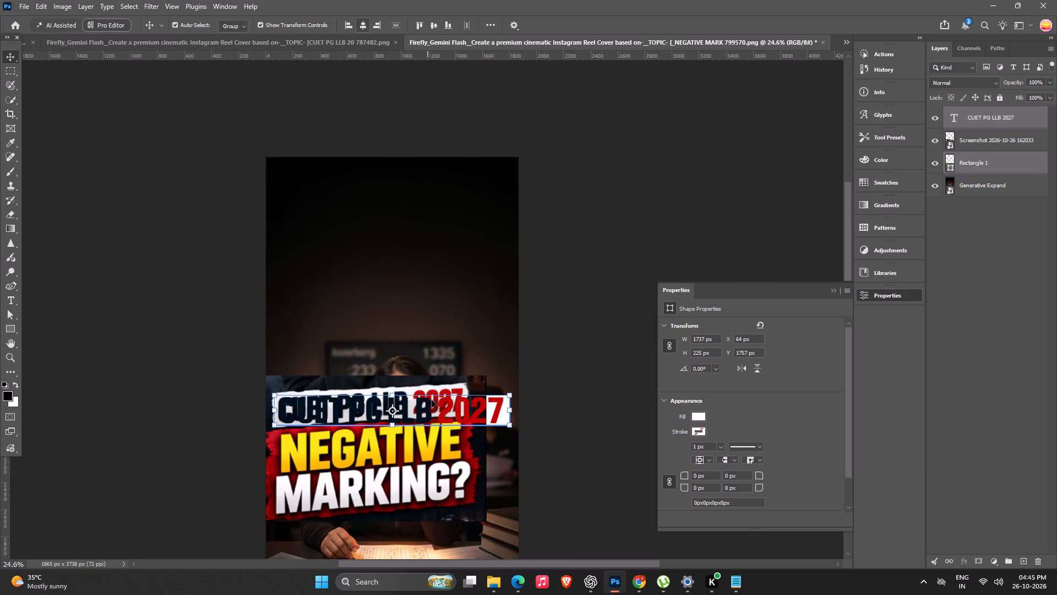
Move the title and white bar together back near the cover's top and shrink them to a bar width of about 1621 px.
left_click_drag(439, 408, 437, 219)
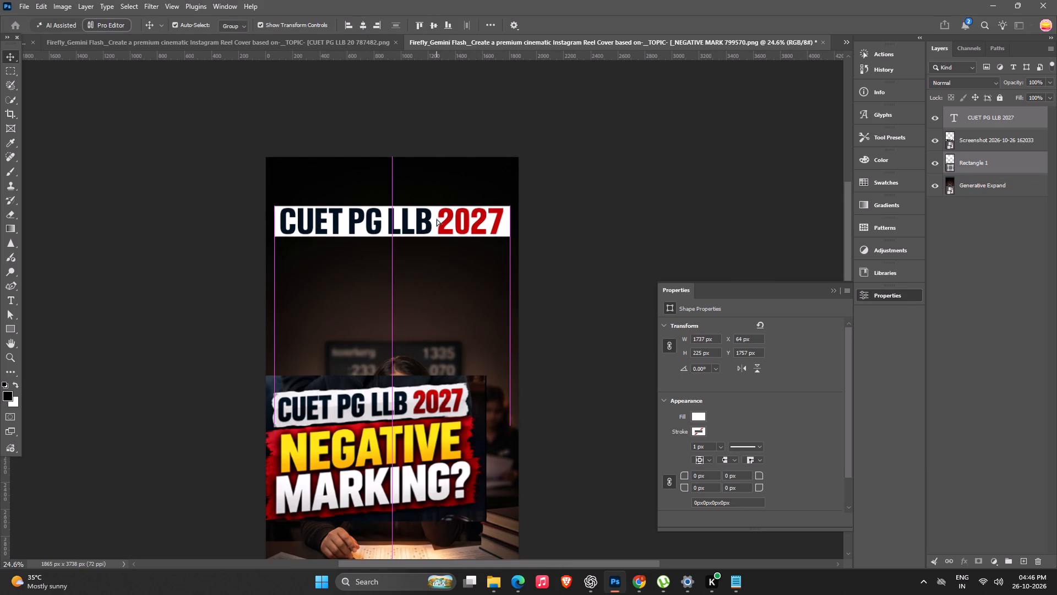
left_click_drag(512, 204, 504, 202, "alt")
left_click_drag(453, 221, 453, 229)
key("Return")
left_click(791, 190)
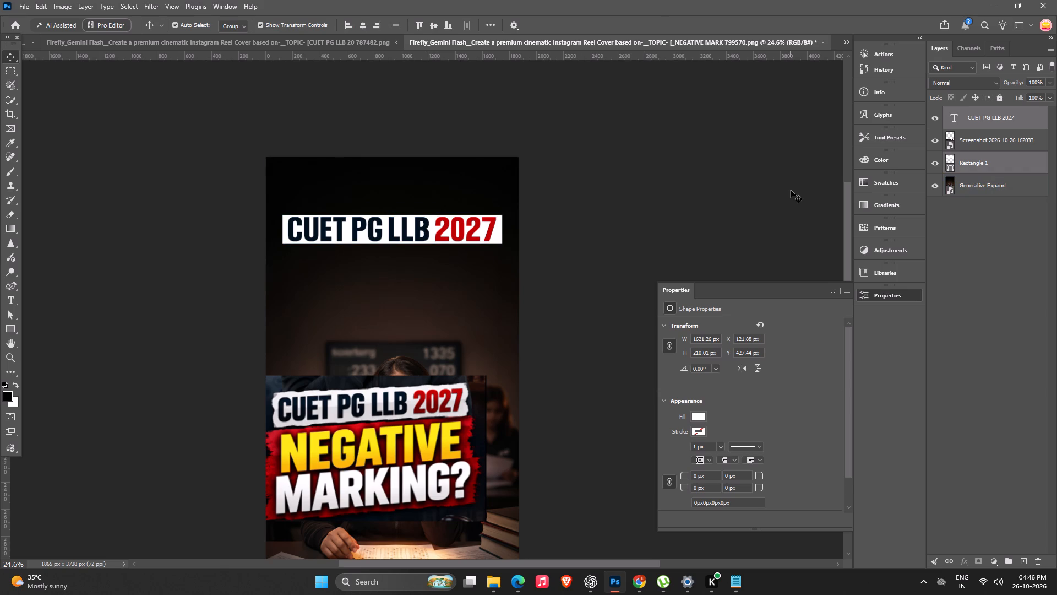
Switch to the design sheet in Chrome and copy NEGATIVE MARKING? from row 35 of the 3 Year LLB shorts sheet.
key("alt+Tab")
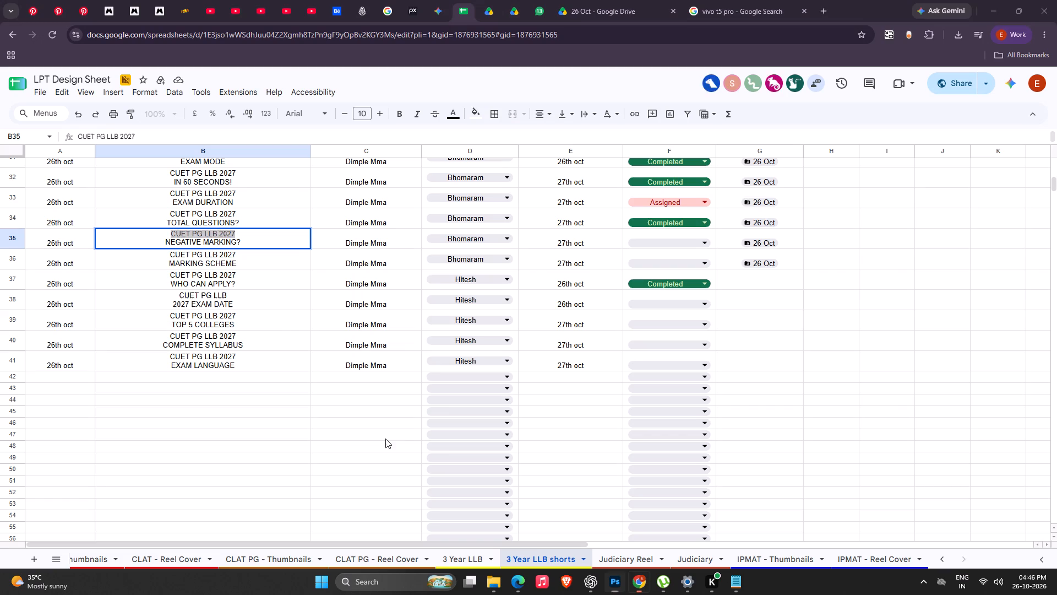
left_click_drag(160, 240, 227, 244)
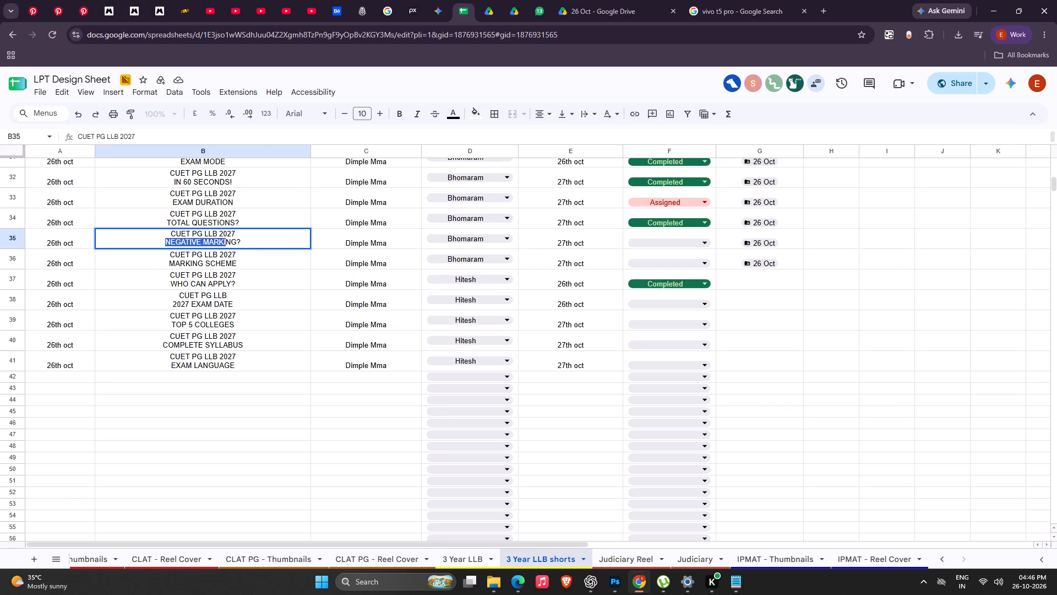
left_click_drag(227, 244, 249, 248)
key("ctrl+c")
key("ctrl+c")
key("alt+Tab")
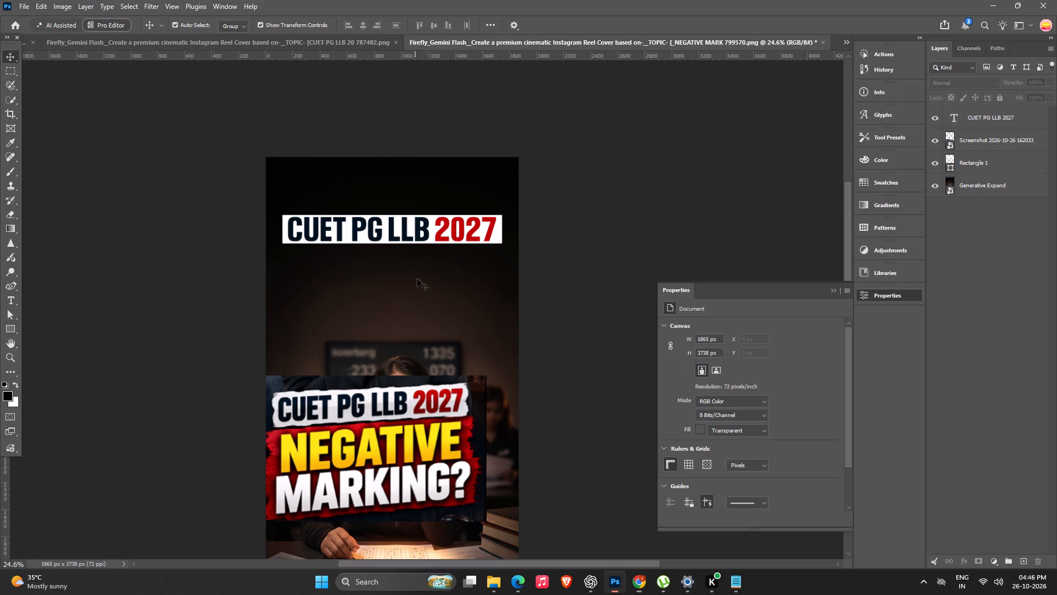
Return to the Photoshop cover and add the copied NEGATIVE MARKING? as a new text layer below the headline.
key("t")
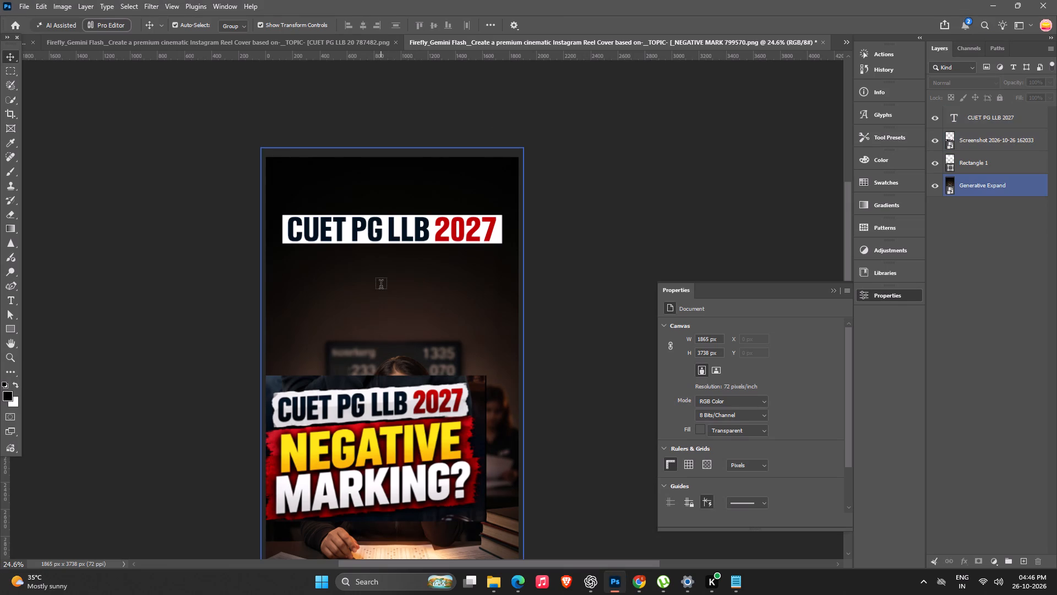
left_click(381, 286)
key("ctrl+BackSpace")
key("ctrl+BackSpace")
key("ctrl+v")
key("Return")
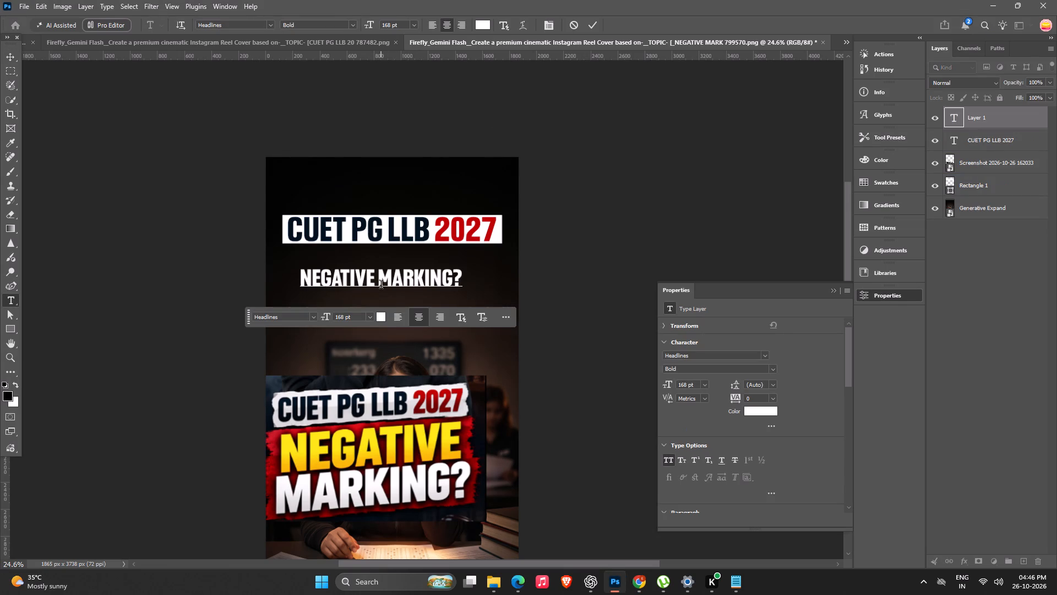
Split the new text into two lines, then cut MARKING? and remove the empty line, leaving only NEGATIVE.
left_click(381, 286)
key("Return")
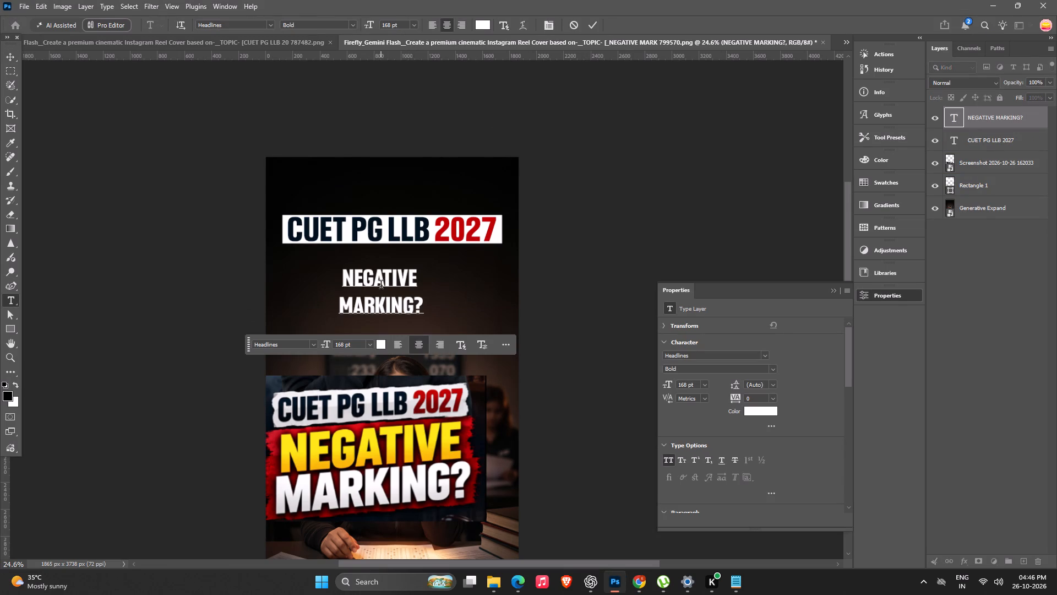
left_click_drag(336, 301, 363, 300)
left_click_drag(363, 300, 538, 296)
key("ctrl+x")
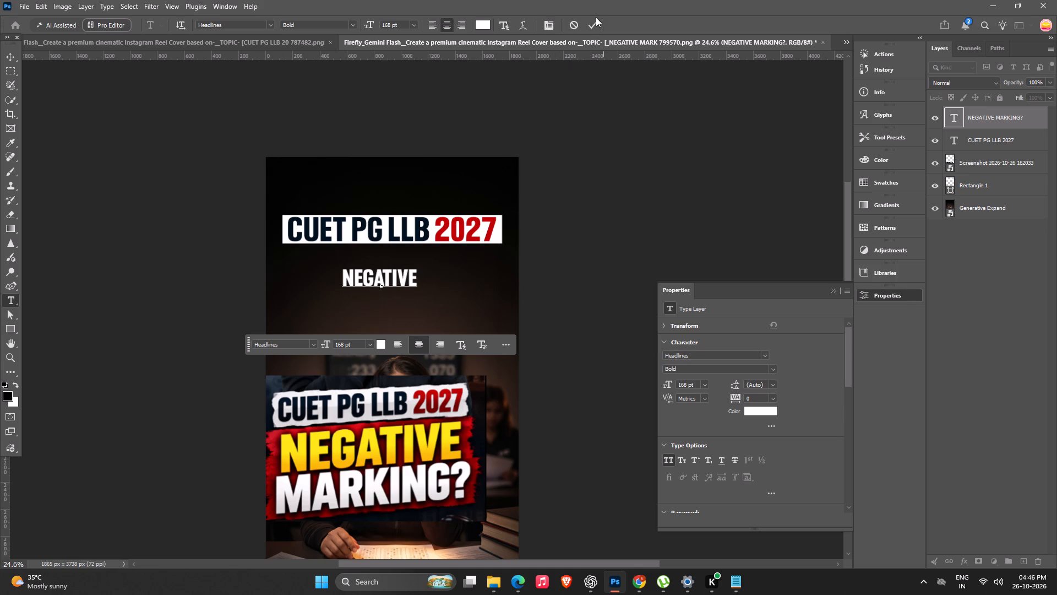
left_click(594, 18)
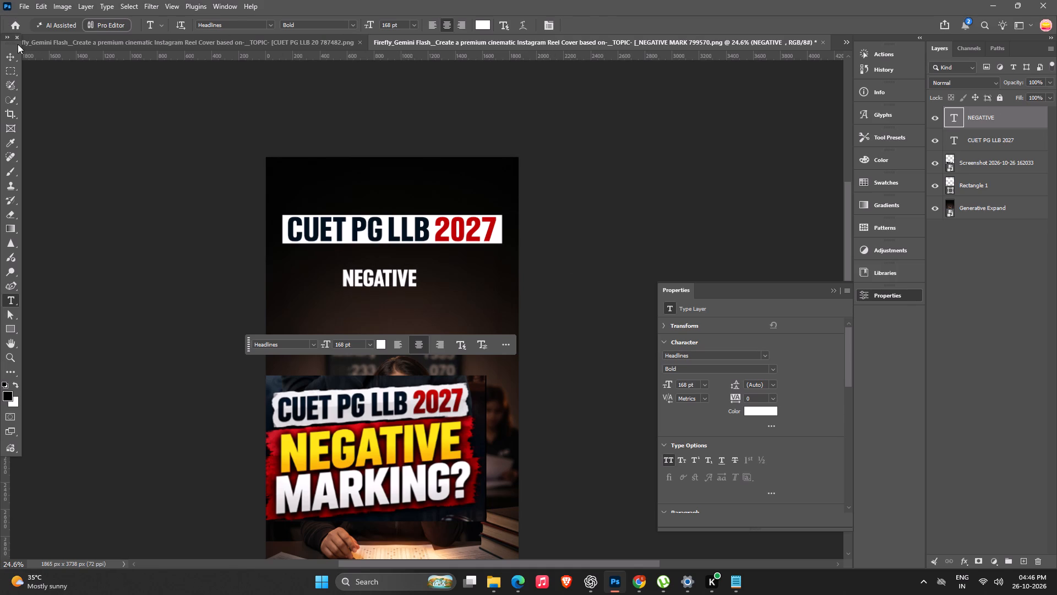
left_click(18, 53)
triple_click(403, 279)
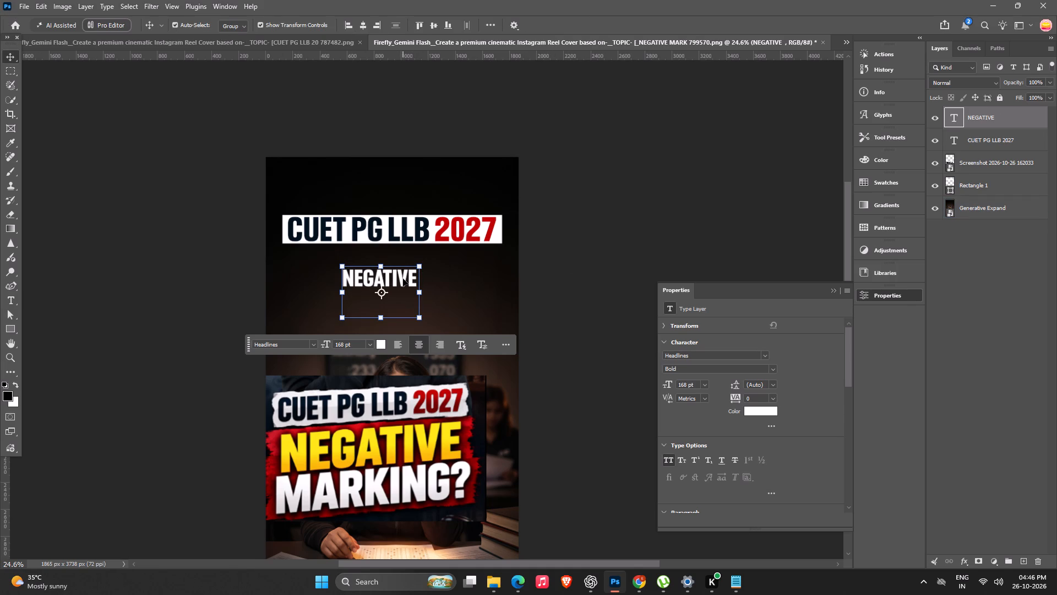
left_click(377, 306)
key("BackSpace")
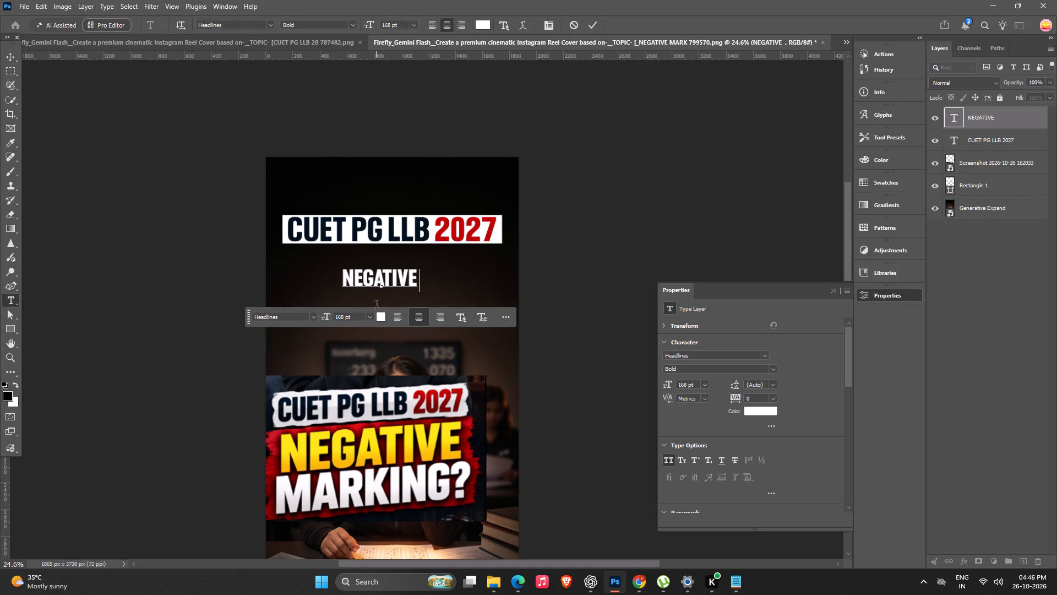
key("Return")
Enlarge the NEGATIVE text to about 390 pt and place it centred beneath the headline.
left_click_drag(422, 261, 480, 265, "alt")
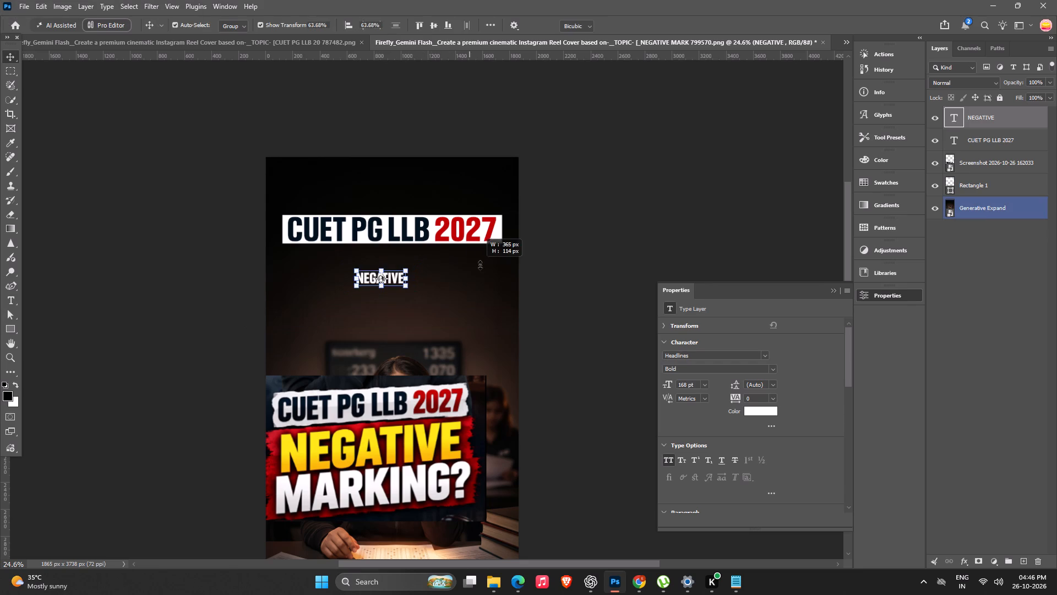
left_click_drag(480, 265, 435, 248, "alt")
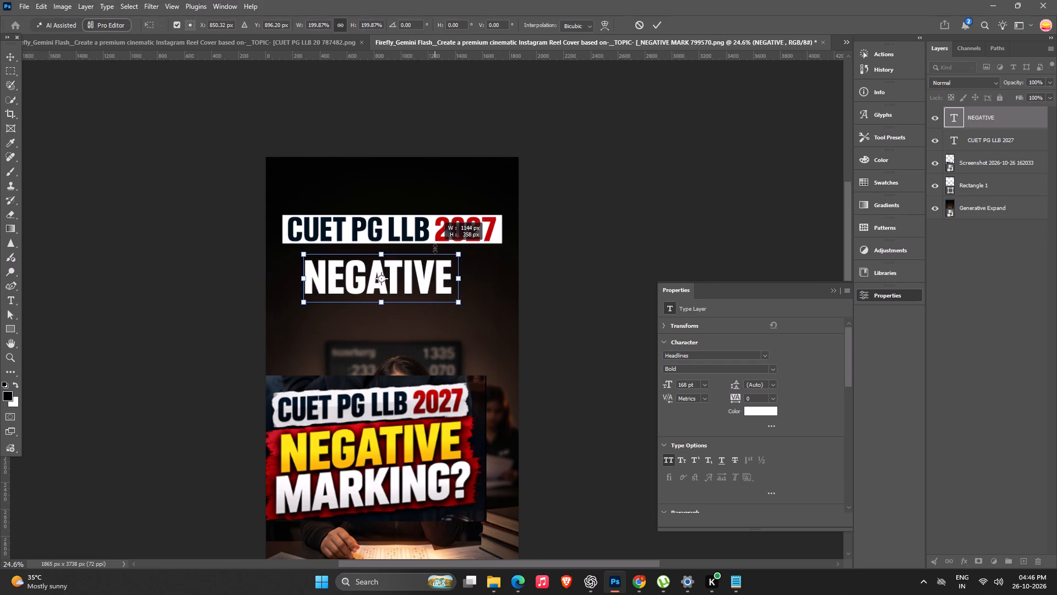
left_click_drag(435, 248, 504, 246, "alt")
key("Return")
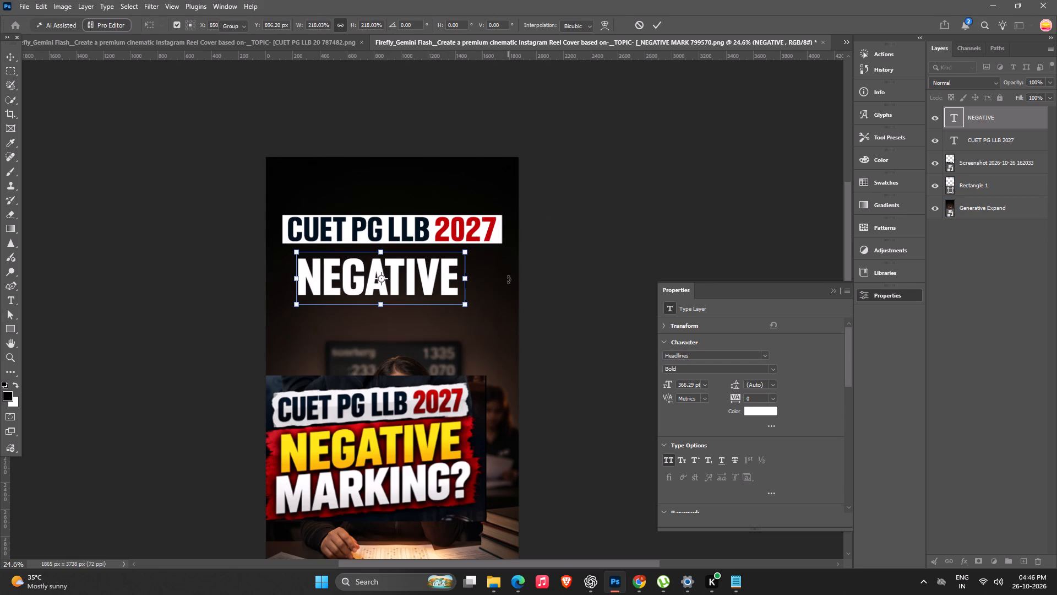
left_click_drag(465, 255, 494, 255, "alt")
left_click_drag(429, 267, 434, 269)
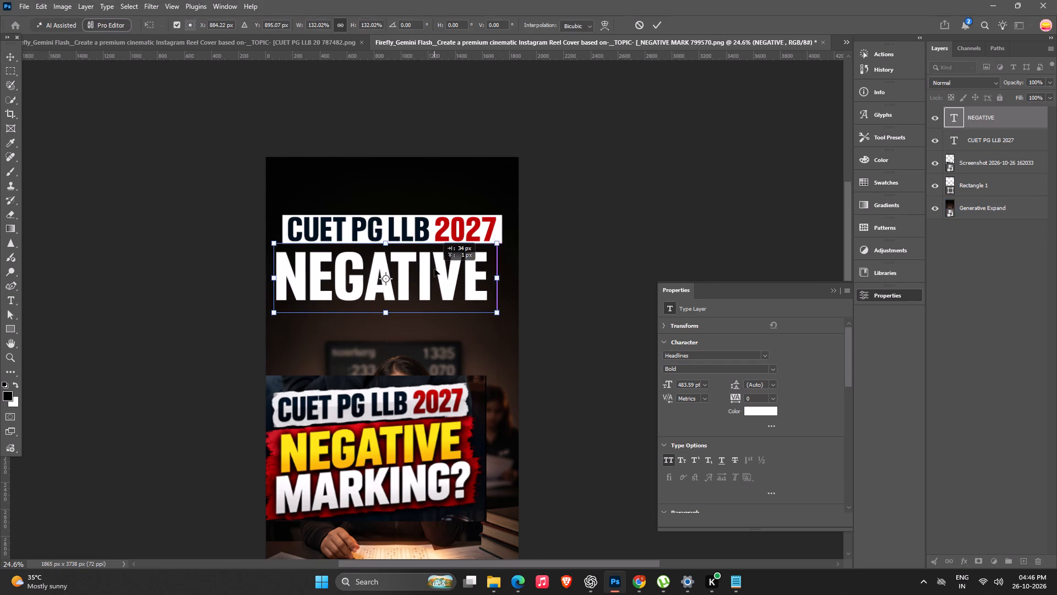
left_click_drag(434, 269, 440, 269)
left_click_drag(505, 246, 481, 246, "alt")
key("Return")
left_click(630, 244)
Move the reference screenshot lower on the cover, to about X 71 px and Y 2200 px, uncovering the woman's face.
scroll(630, 244, "down", 7, "alt")
key("space")
left_click_drag(415, 347, 423, 284)
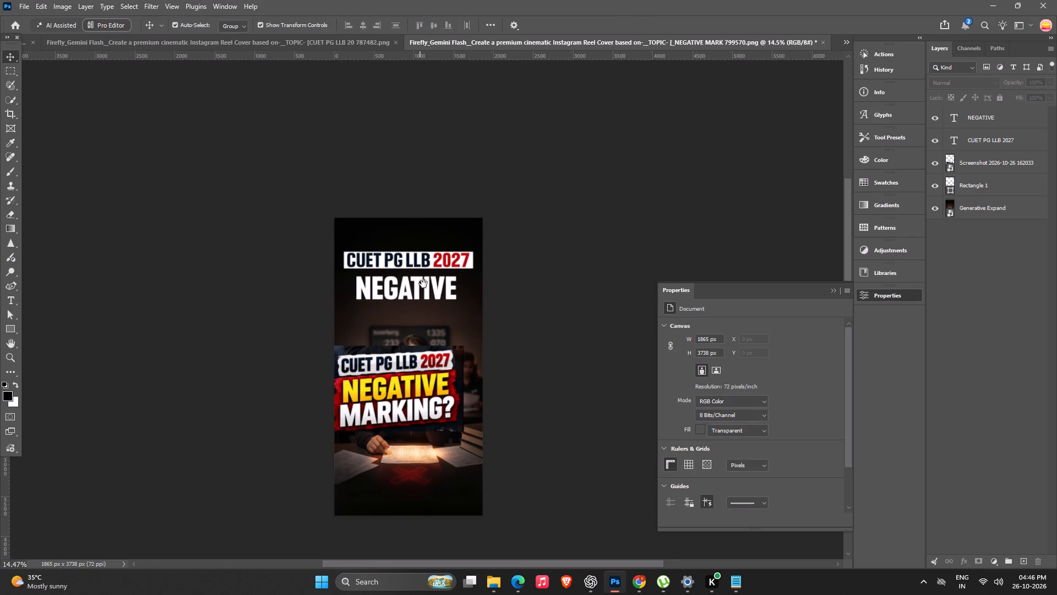
left_click_drag(423, 284, 425, 274)
scroll(425, 285, "up", 4, "alt")
left_click_drag(420, 290, 427, 358)
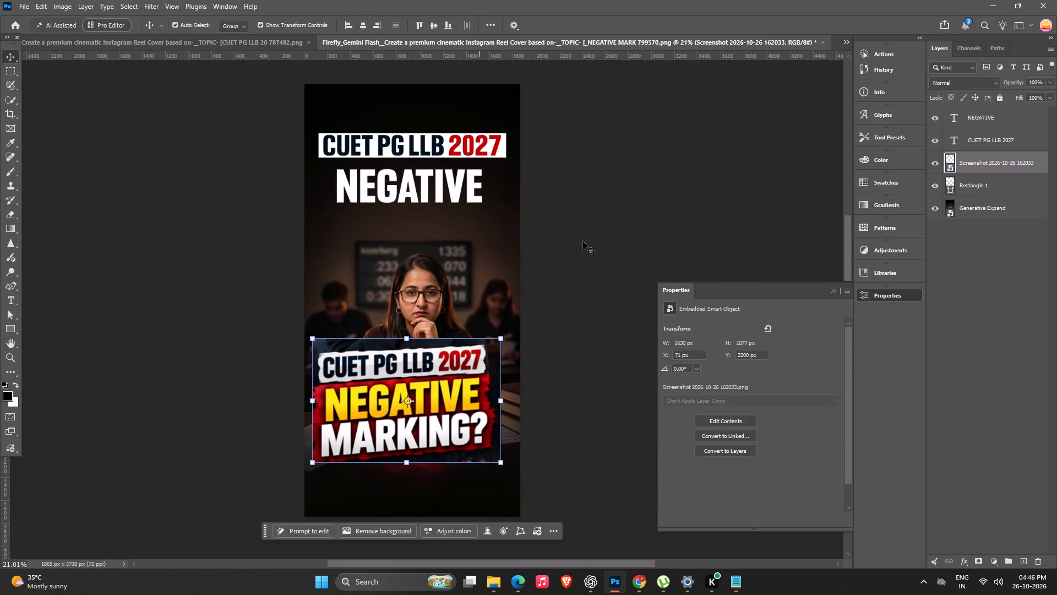
left_click(607, 212)
Move the background image straight down so its top edge meets the canvas top at Y 0 px.
key("space")
key("space")
key("space")
left_click_drag(362, 311, 351, 334)
left_click_drag(427, 297, 426, 306)
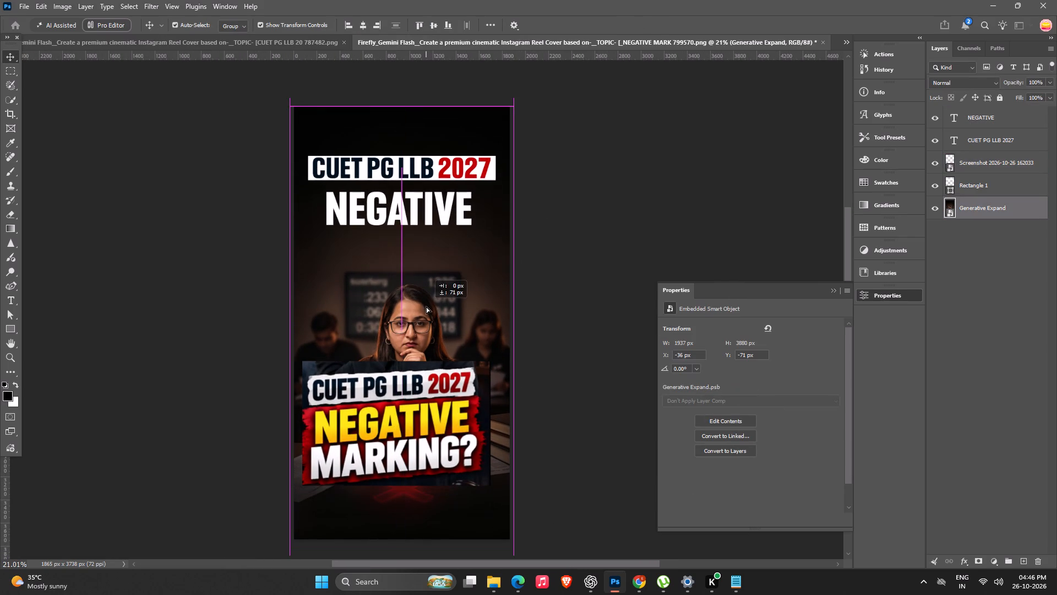
left_click_drag(426, 306, 426, 307)
left_click(680, 204)
left_click(374, 299)
left_click(577, 262)
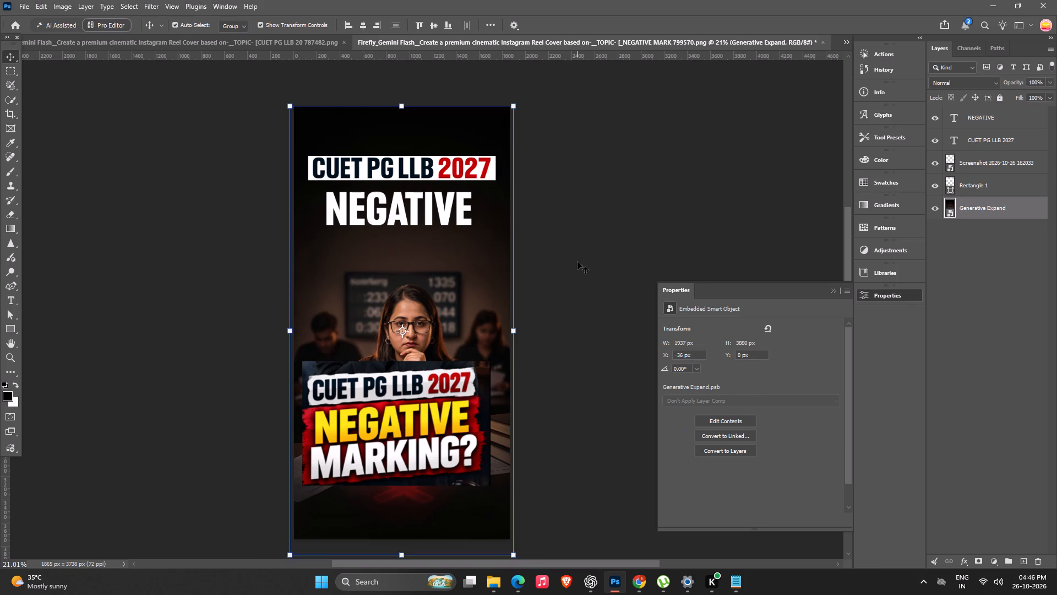
Move the NEGATIVE text up so it sits just beneath the white headline bar.
left_click_drag(383, 209, 394, 203)
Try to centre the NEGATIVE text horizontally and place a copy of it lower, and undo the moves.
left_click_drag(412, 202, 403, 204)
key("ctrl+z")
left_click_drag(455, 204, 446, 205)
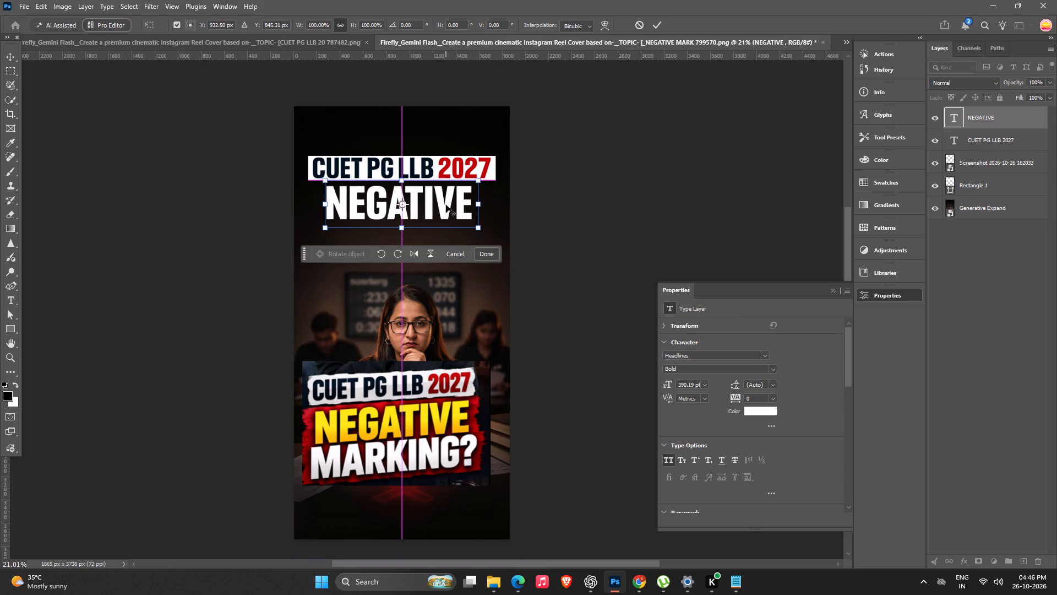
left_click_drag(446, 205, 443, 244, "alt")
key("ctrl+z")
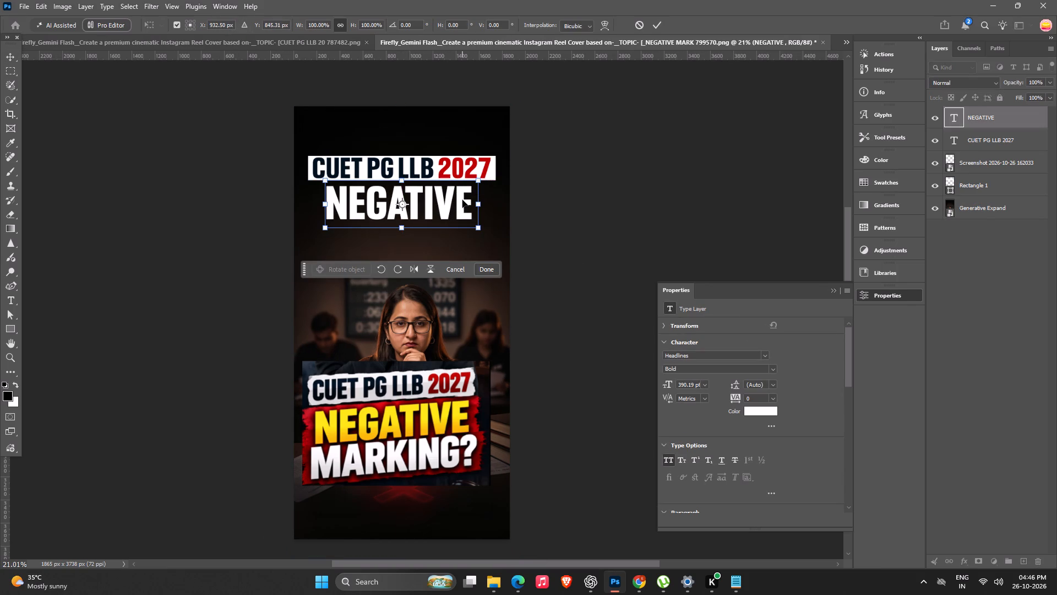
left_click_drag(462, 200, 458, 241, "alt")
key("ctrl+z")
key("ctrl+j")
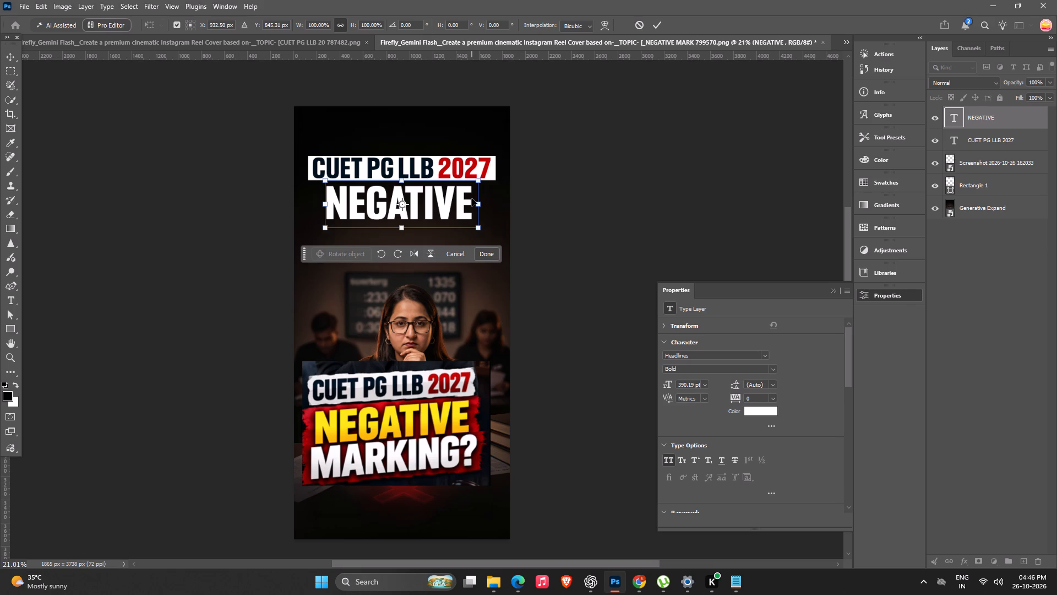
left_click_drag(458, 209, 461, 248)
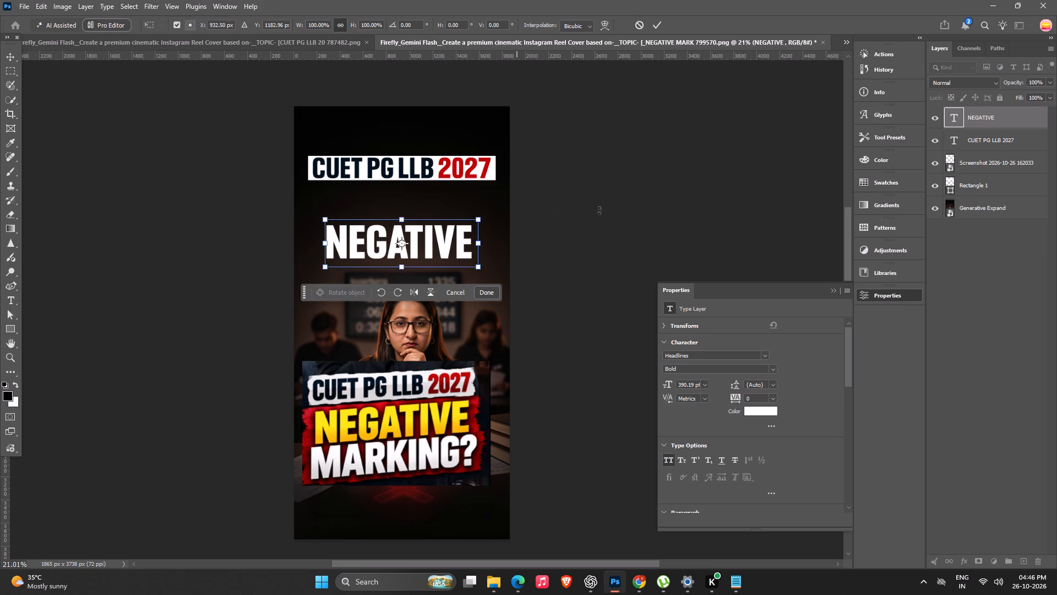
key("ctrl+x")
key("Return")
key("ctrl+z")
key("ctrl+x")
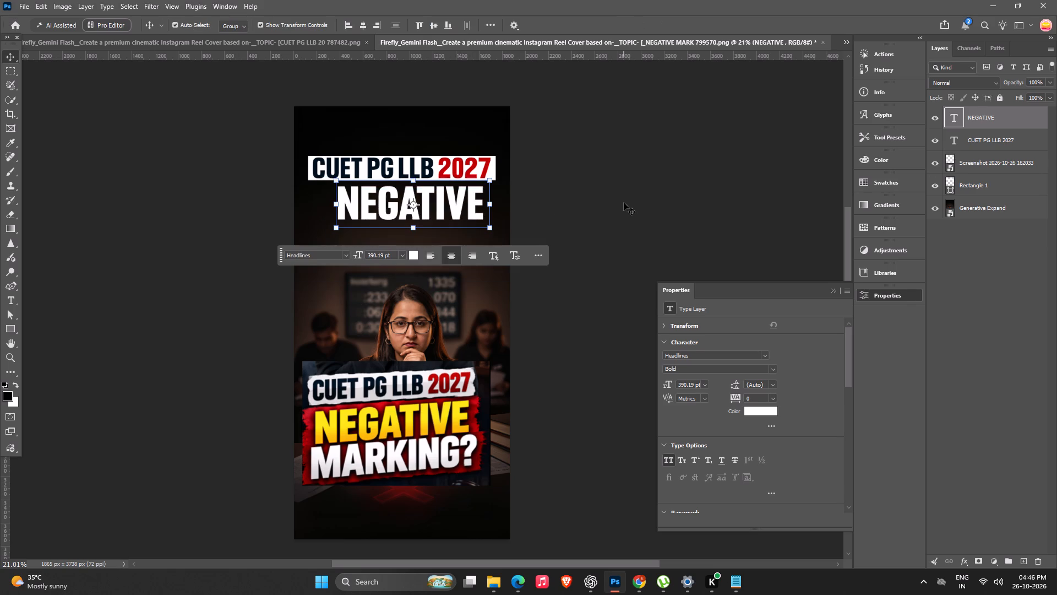
Duplicate the NEGATIVE text, place the copy directly below it, and replace the copy's wording with MARKING?.
key("ctrl+j")
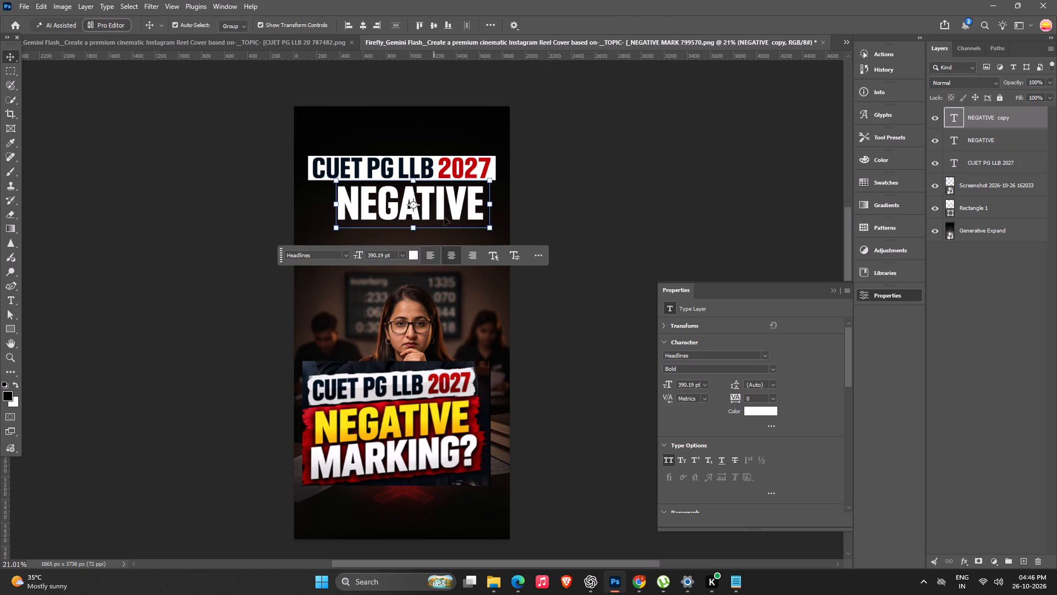
left_click_drag(451, 209, 445, 246)
triple_click(445, 246)
key("ctrl+BackSpace")
key("ctrl+BackSpace")
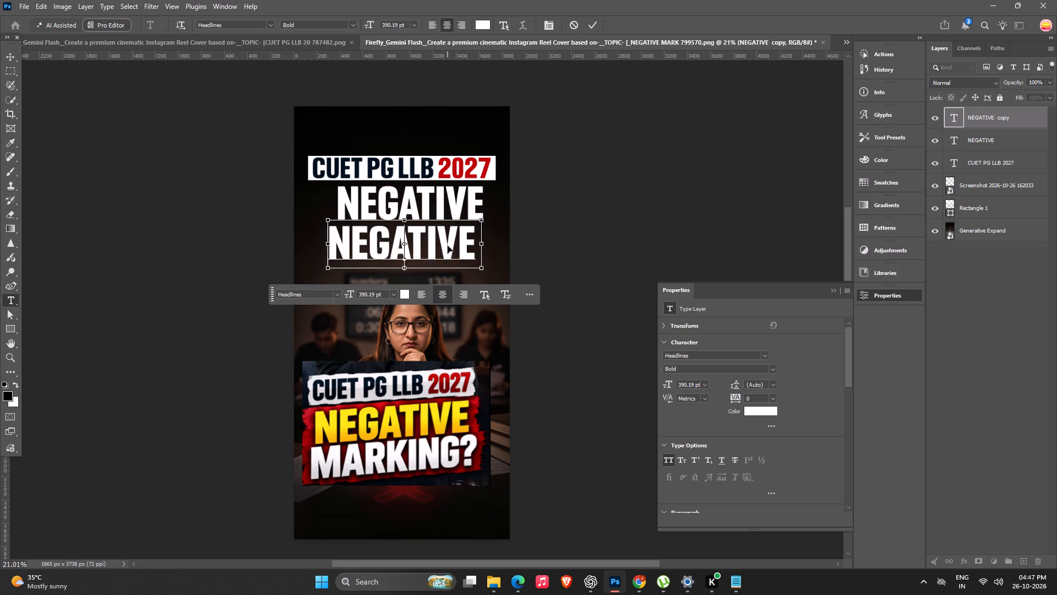
key("ctrl+v")
key("Return")
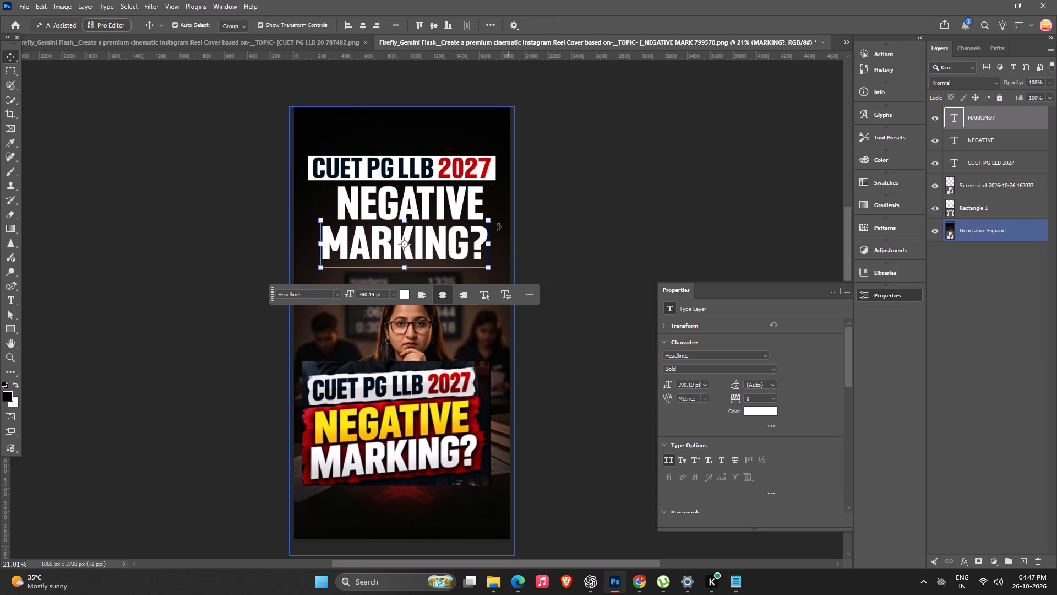
Enlarge the MARKING? text around its centre to about 435 pt.
left_click_drag(490, 219, 498, 218, "alt")
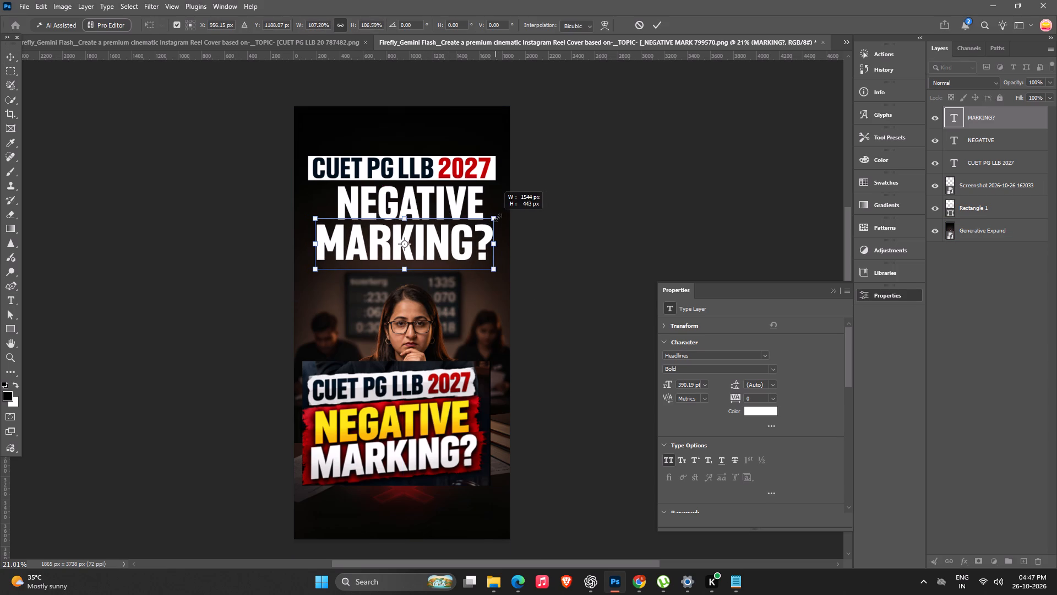
left_click_drag(498, 218, 500, 218, "alt")
key("Return")
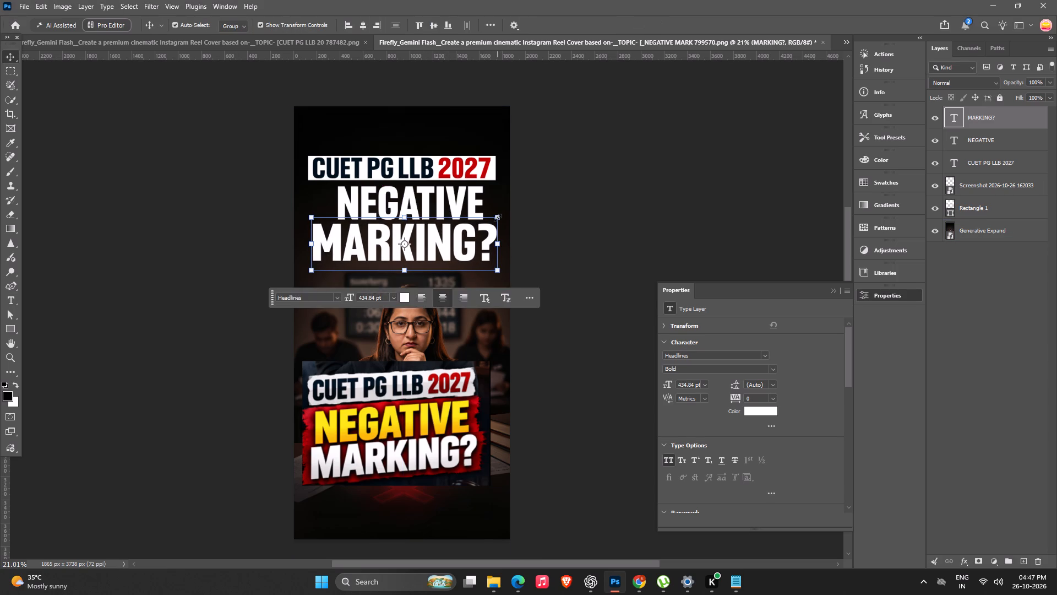
left_click(658, 237)
Align the horizontal centres of the NEGATIVE and MARKING? texts with each other and with the white headline bar.
key("space")
key("space")
left_click_drag(510, 241, 581, 215)
scroll(468, 204, "up", 5, "alt")
left_click(507, 218)
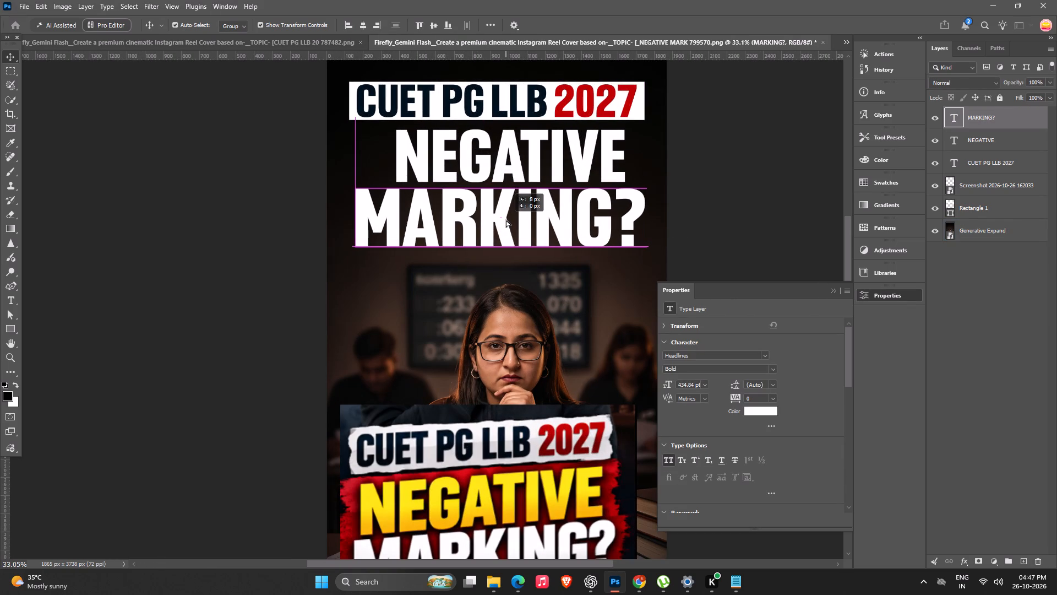
left_click(774, 158)
key("space")
key("space")
key("space")
left_click_drag(622, 193, 595, 273)
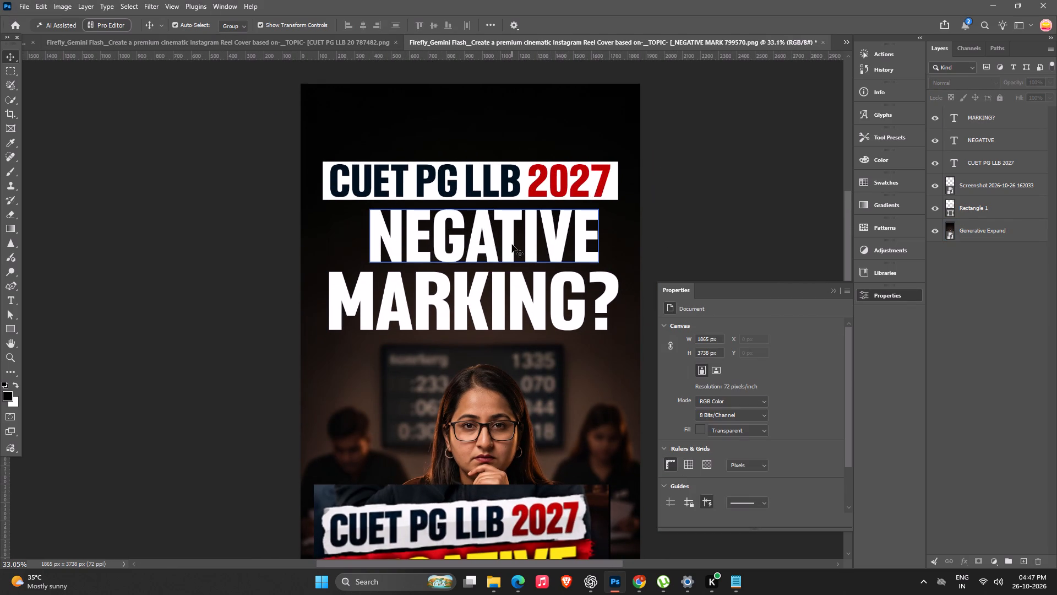
left_click(512, 245)
left_click(514, 328, "shift")
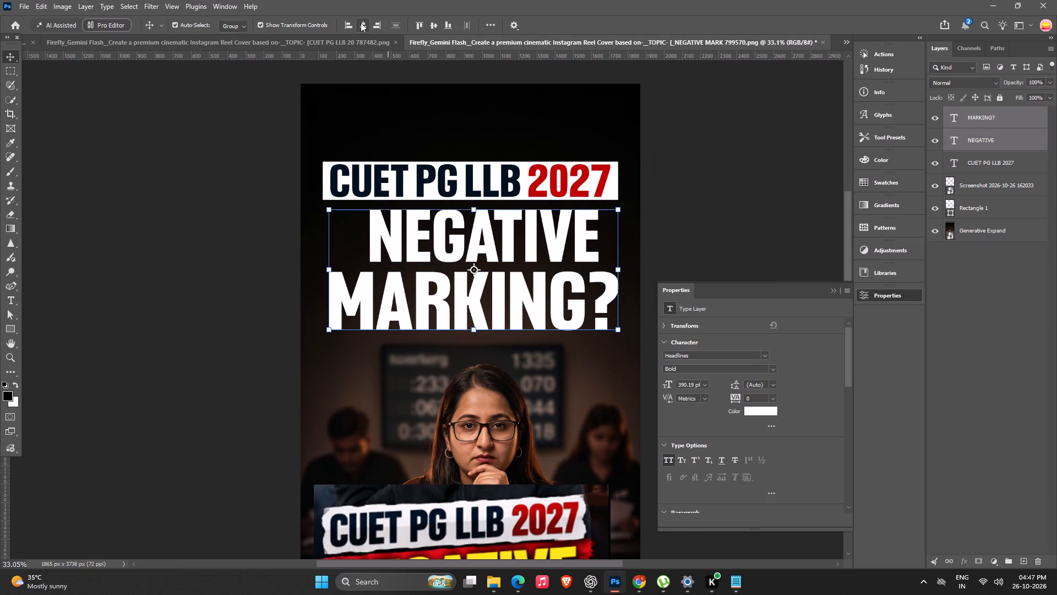
left_click(361, 23)
left_click(361, 23)
left_click(498, 163, "shift")
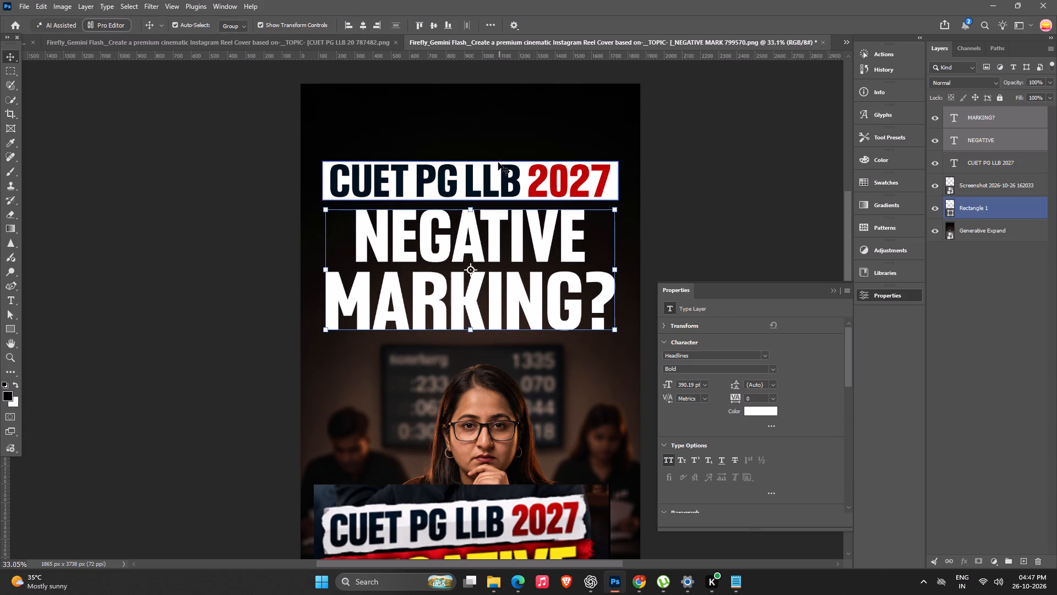
left_click(363, 21)
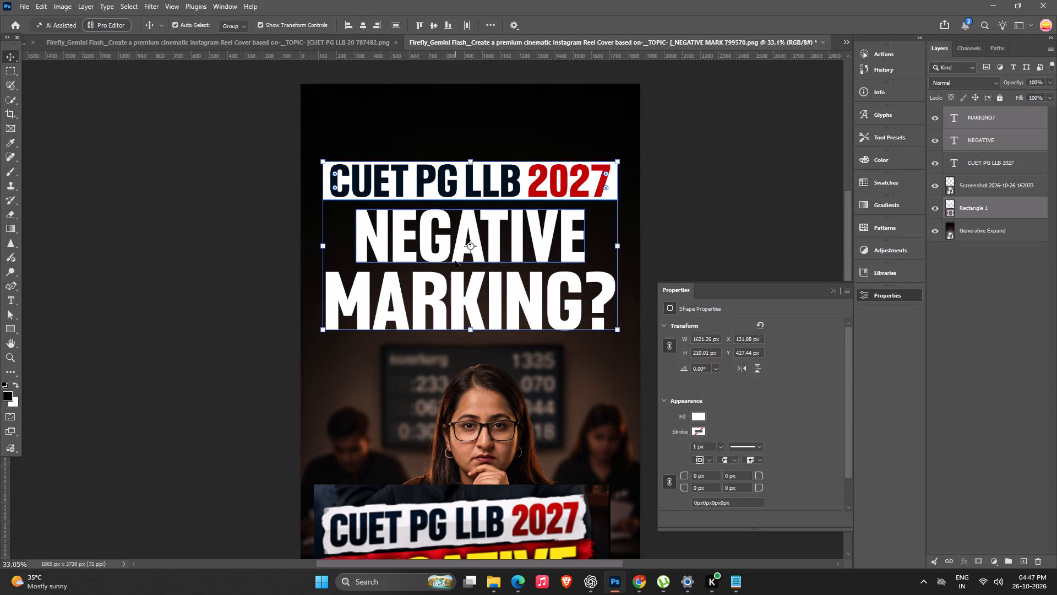
left_click(748, 195)
Compare the rebuilt three-line headline with the reference screenshot placed lower on the cover.
scroll(748, 195, "down", 7, "alt")
key("space")
key("space")
key("space")
key("space")
key("space")
key("space")
key("space")
key("space")
key("space")
key("space")
key("space")
key("space")
key("space")
key("space")
left_click_drag(317, 391, 317, 338)
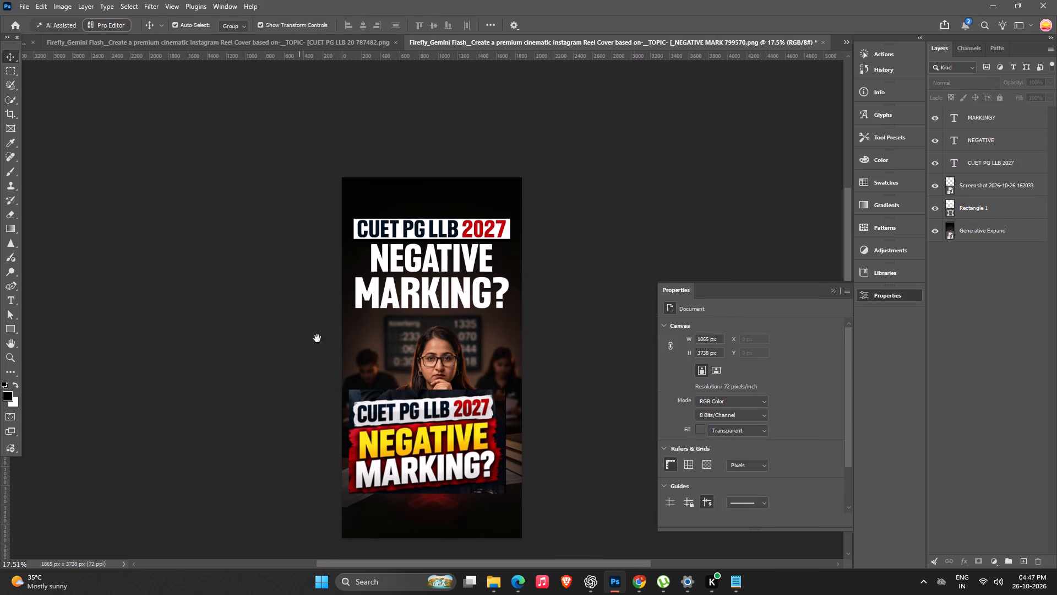
left_click_drag(317, 338, 323, 313)
key("space")
left_click_drag(465, 284, 467, 331)
scroll(489, 387, "up", 3)
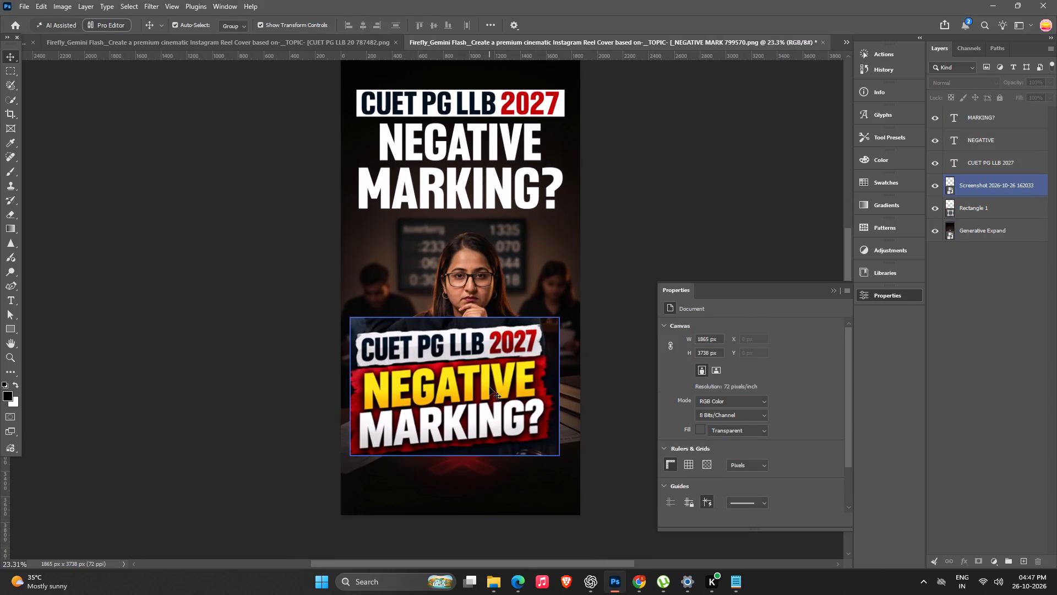
key("space")
key("space")
key("space")
key("space")
key("space")
key("space")
key("space")
key("space")
key("space")
key("space")
left_click_drag(467, 359, 451, 416)
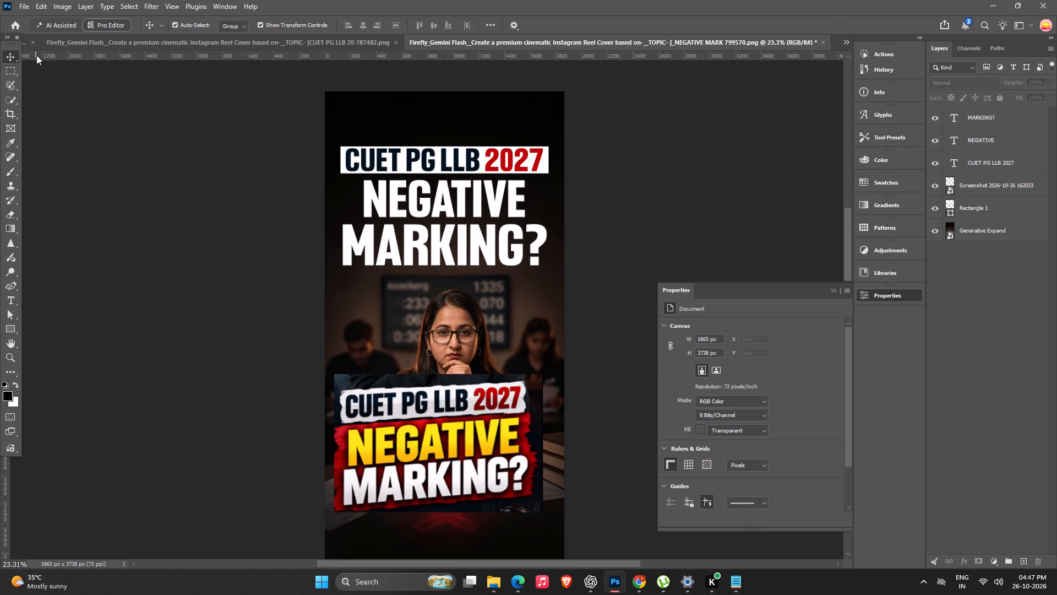
Close the Firefly document CUET PG LLB 20 787482.png.
left_click(59, 43)
key("ctrl+w")
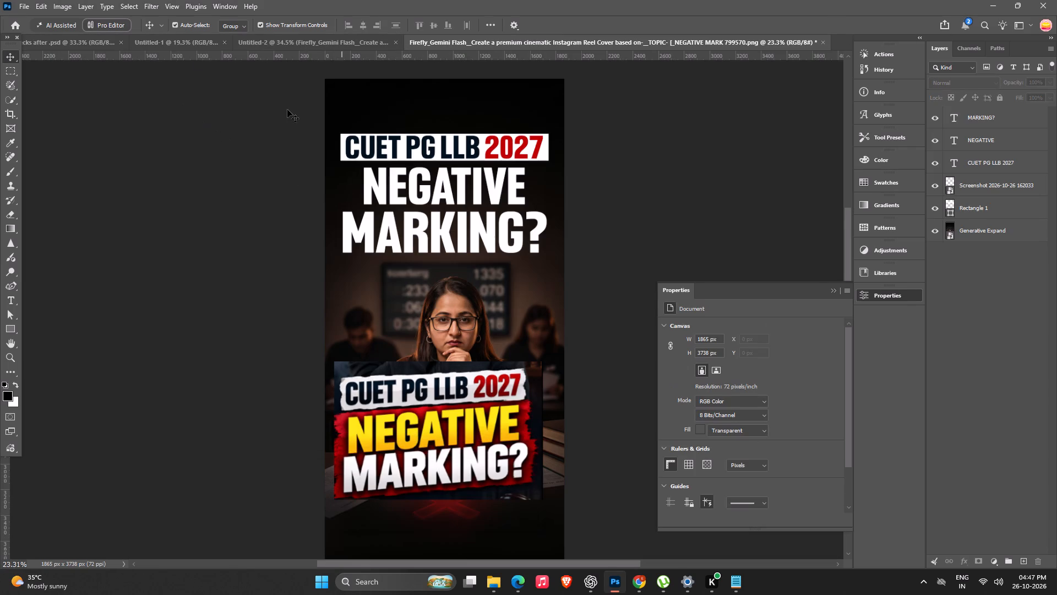
Save the Untitled-1 TOTAL QUESTIONS? cover as 5.psd in the 26-10 folder and close it.
left_click(146, 45)
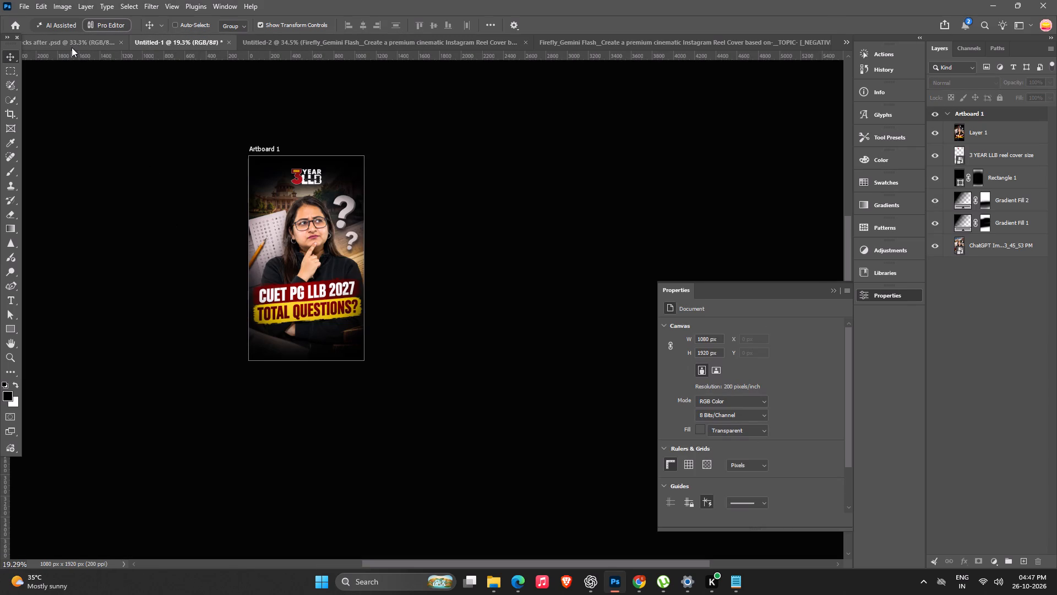
key("ctrl+s")
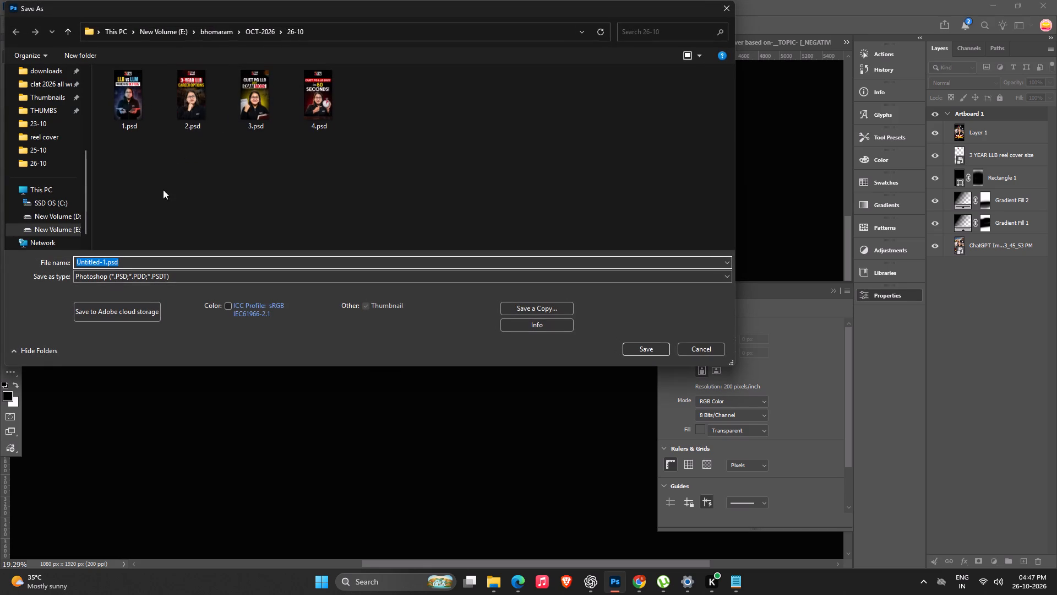
left_click_drag(105, 260, 82, 264)
left_click_drag(82, 264, 41, 274)
key("BackSpace")
key("5")
key("Return")
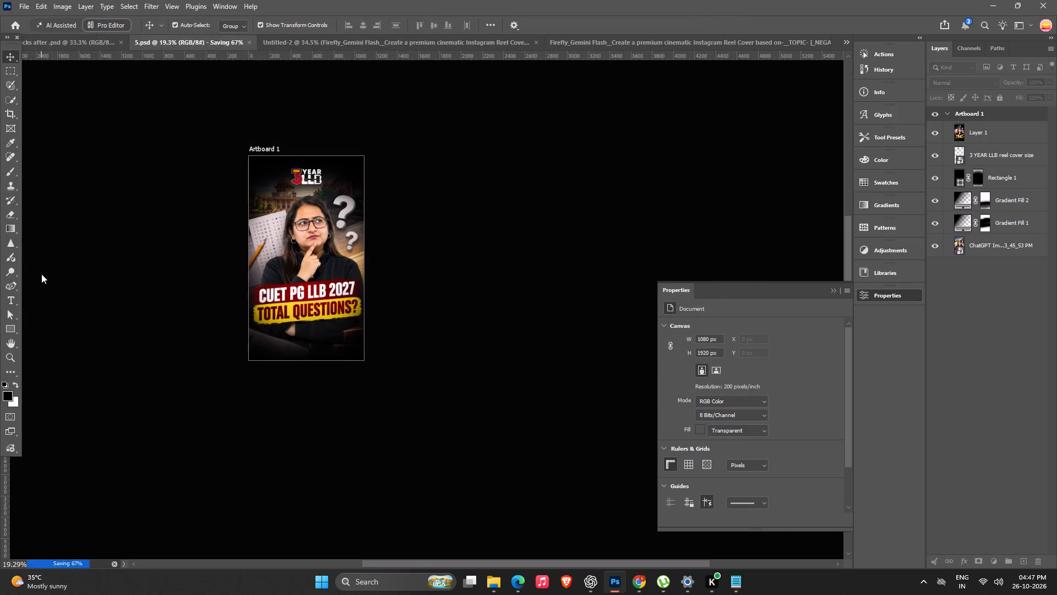
key("ctrl+w")
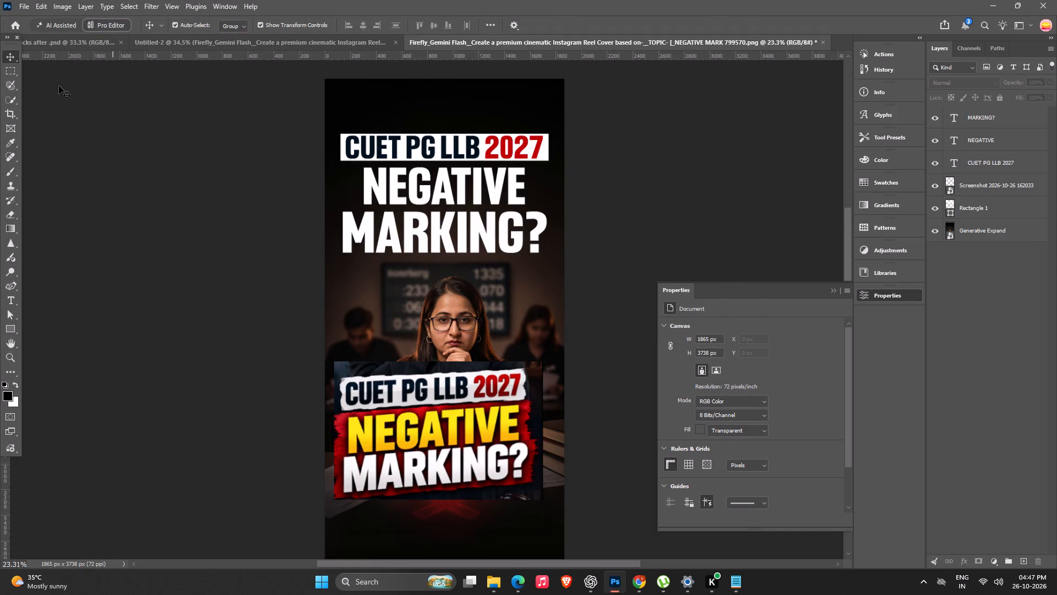
Copy the layer style of the CHECKS text in the "checks after .psd" document.
left_click(59, 44)
left_click(437, 165)
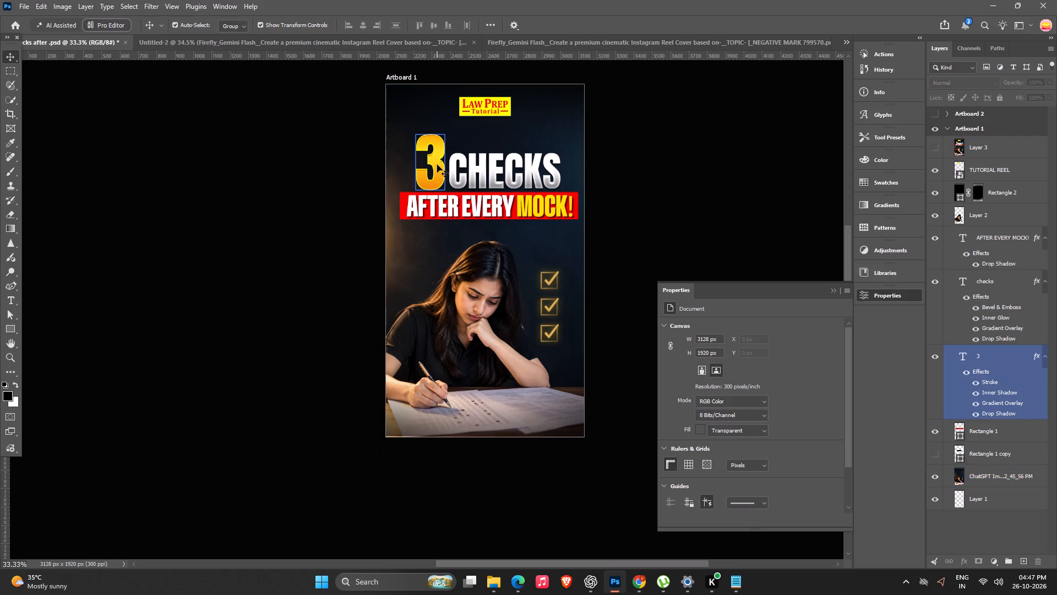
left_click(491, 173)
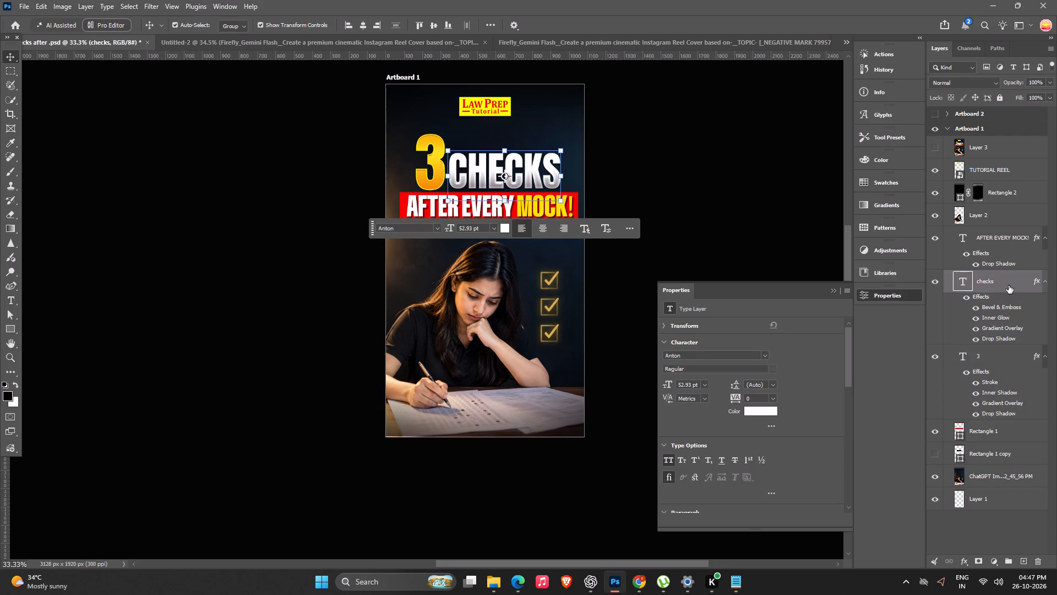
right_click(1009, 285)
left_click(907, 353)
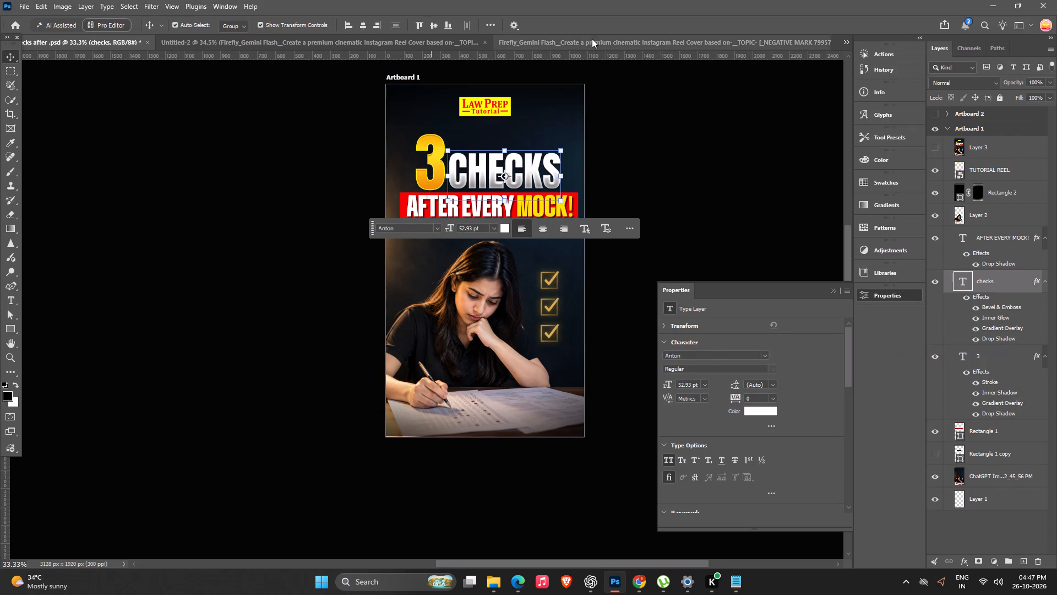
Paste the copied layer style onto the MARKING? text in the NEGATIVE MARK cover document.
left_click(592, 39)
key("space")
key("space")
key("space")
left_click_drag(451, 263, 427, 271)
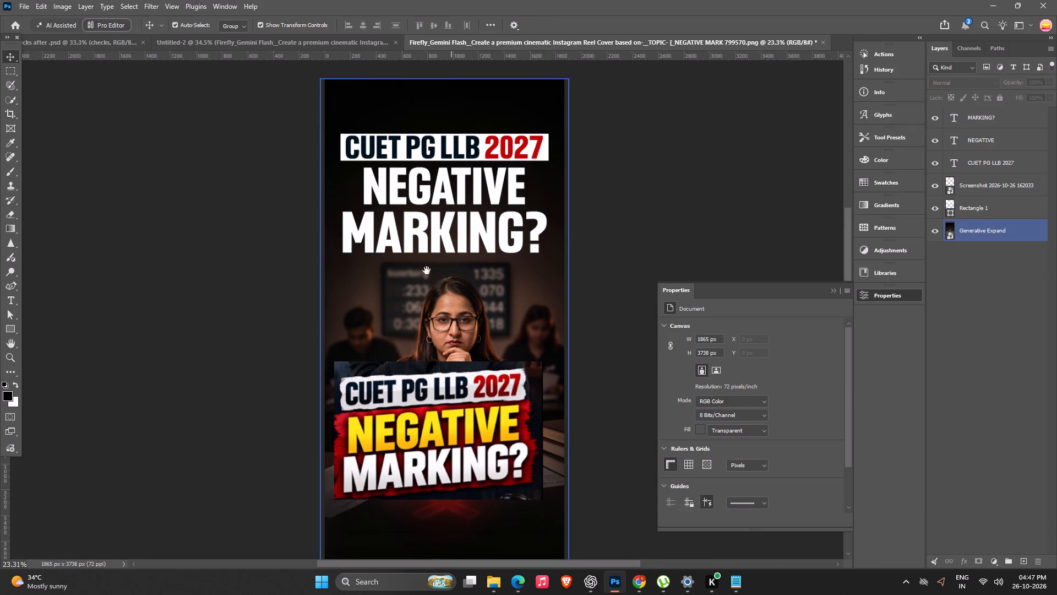
left_click_drag(427, 271, 401, 280)
left_click(430, 240)
right_click(1032, 117)
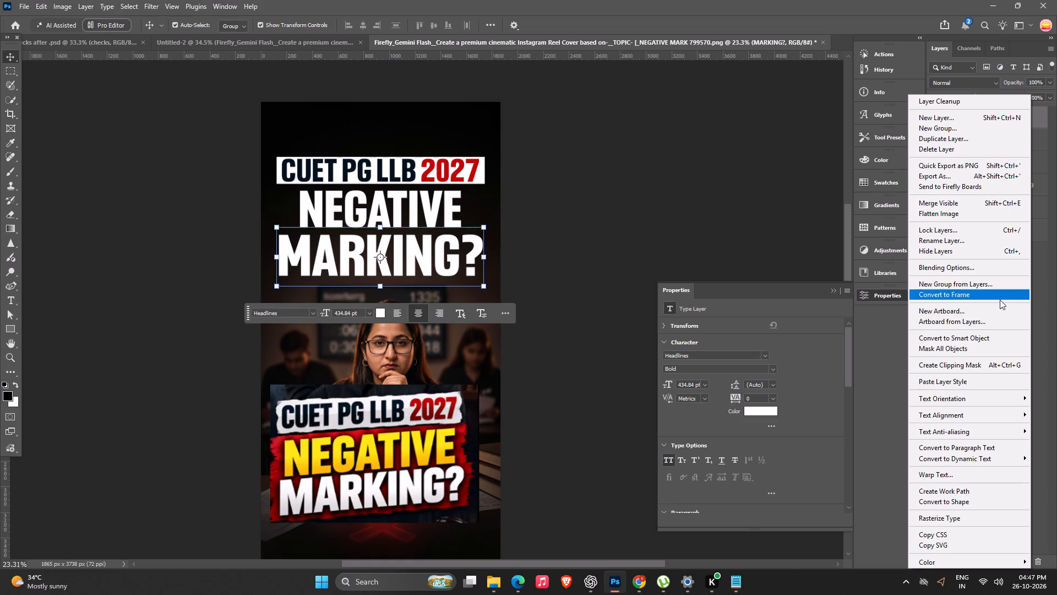
left_click(946, 380)
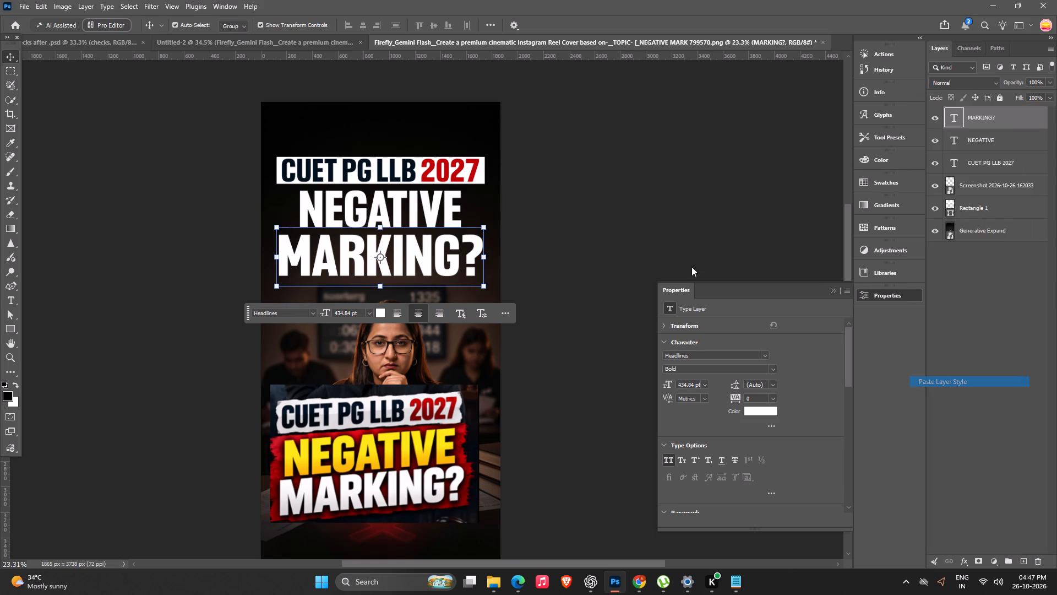
left_click(678, 213)
left_click(414, 257)
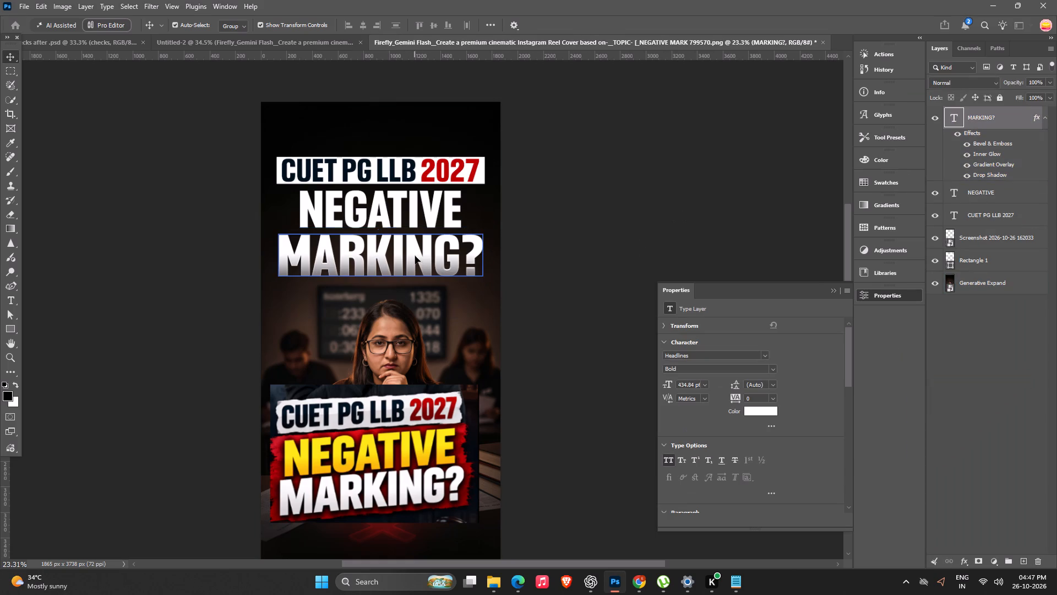
left_click(704, 228)
key("space")
key("space")
left_click_drag(668, 232, 652, 234)
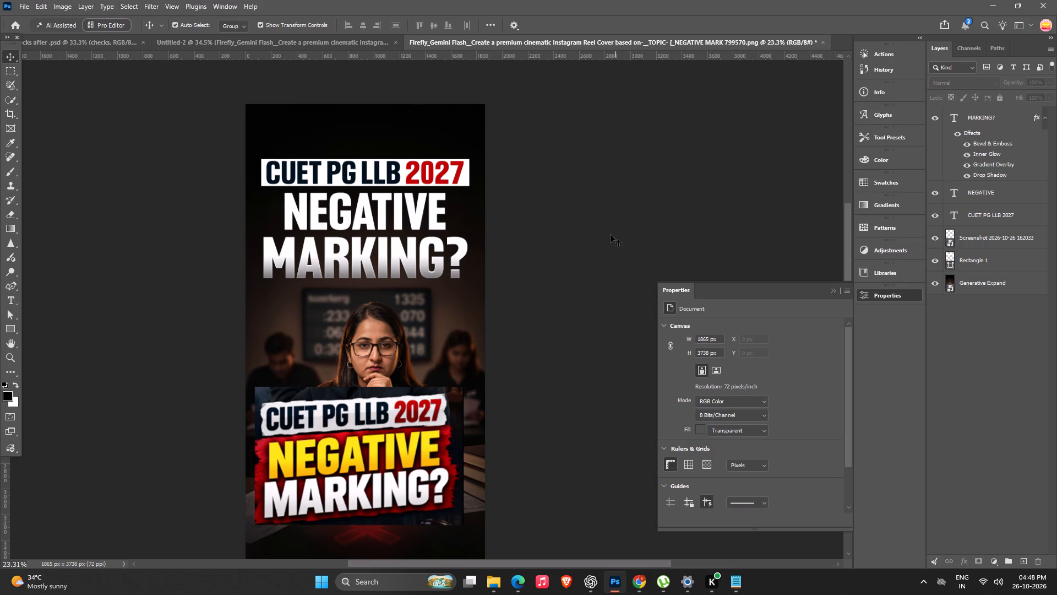
Add an Inner Glow and a yellow-to-orange linear Gradient Overlay at -90° to the NEGATIVE text.
left_click(359, 203)
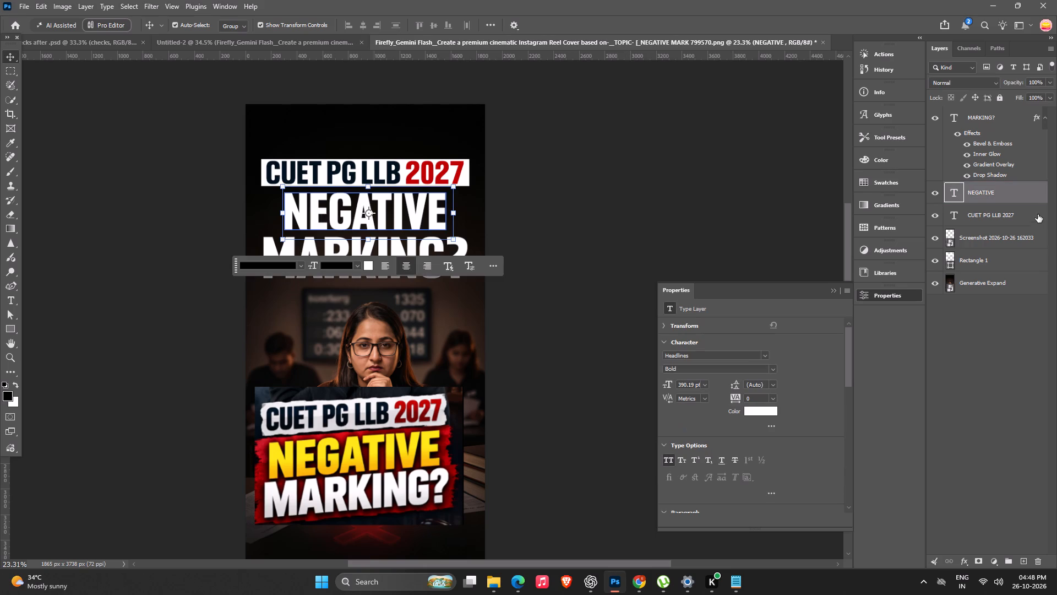
double_click(1028, 197)
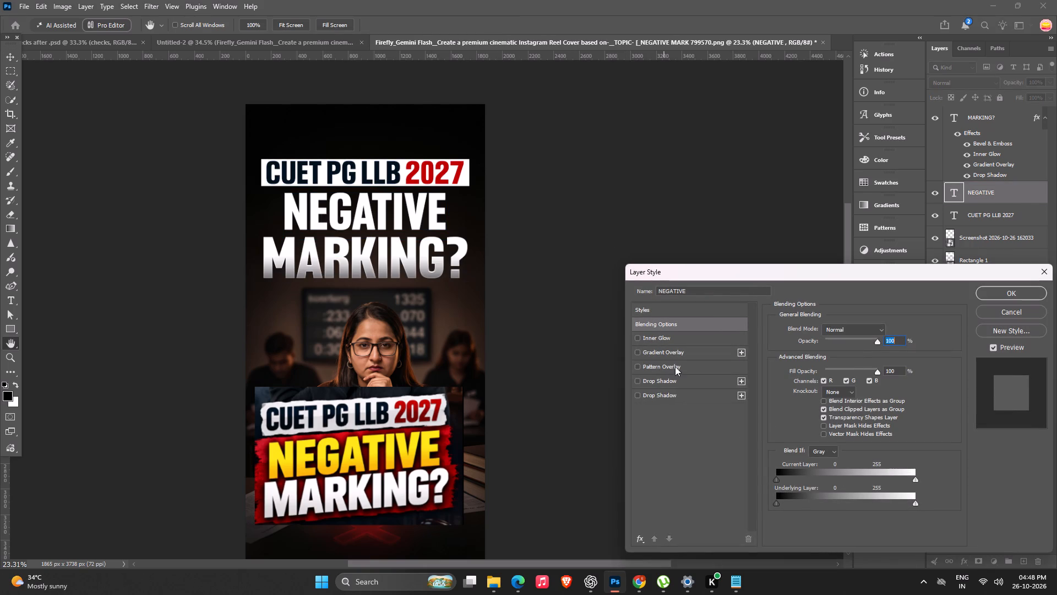
left_click(673, 343)
left_click(669, 351)
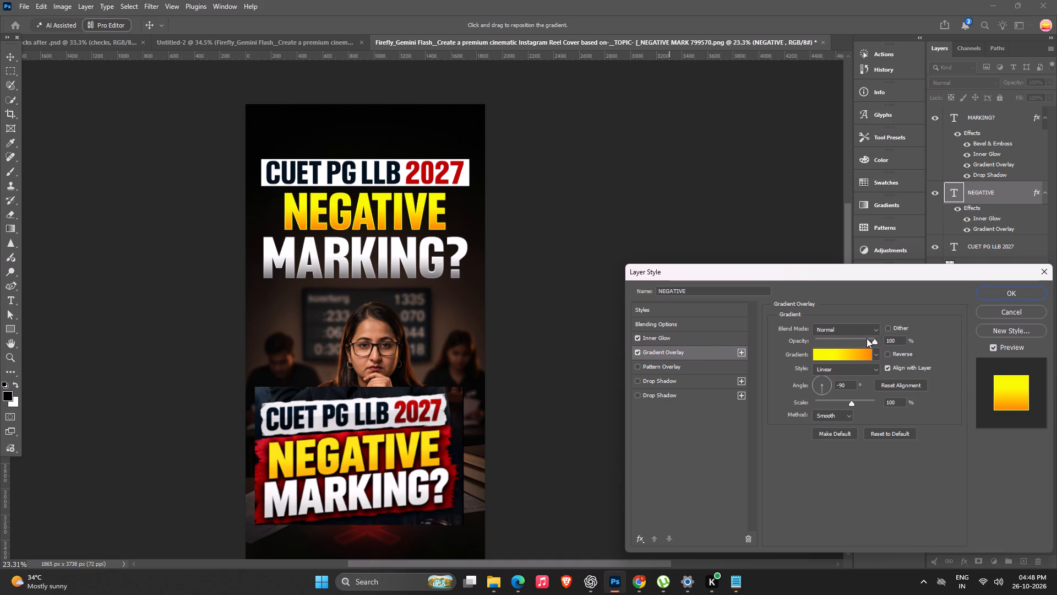
left_click(993, 290)
left_click(584, 210)
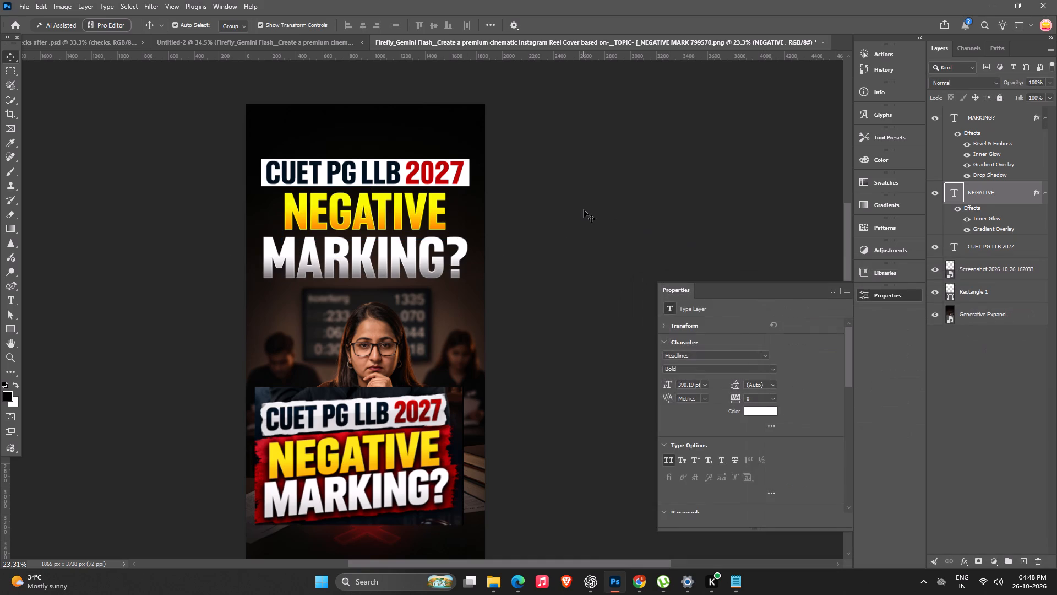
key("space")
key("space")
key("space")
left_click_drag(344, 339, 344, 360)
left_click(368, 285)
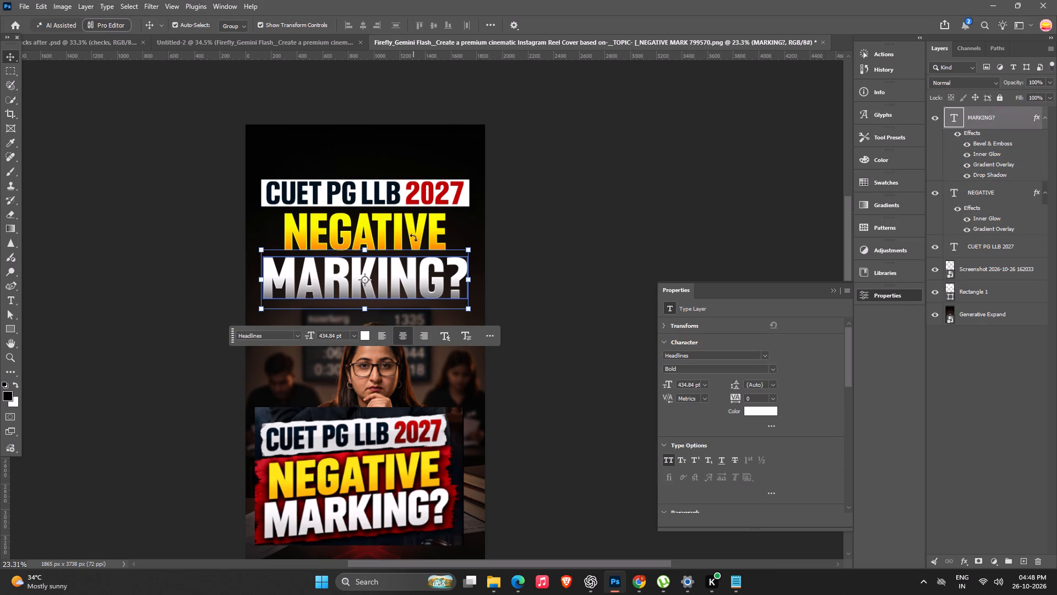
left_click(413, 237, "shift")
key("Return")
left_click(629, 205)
Delete the reference screenshot layer from the NEGATIVE MARK cover.
scroll(630, 217, "down", 8, "alt")
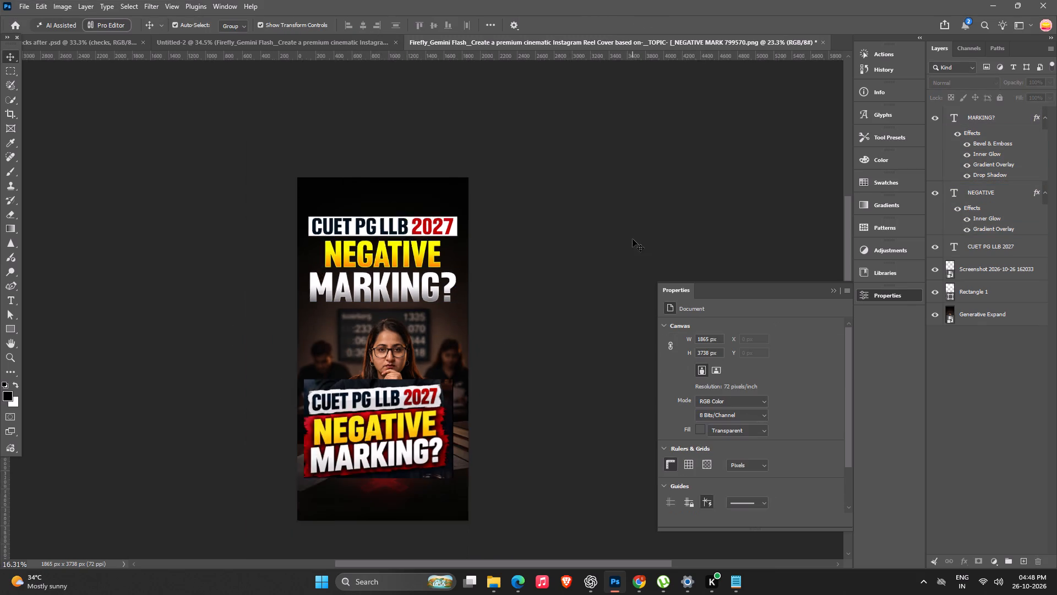
key("space")
left_click_drag(524, 403, 497, 357)
scroll(319, 349, "up", 5)
left_click(357, 338)
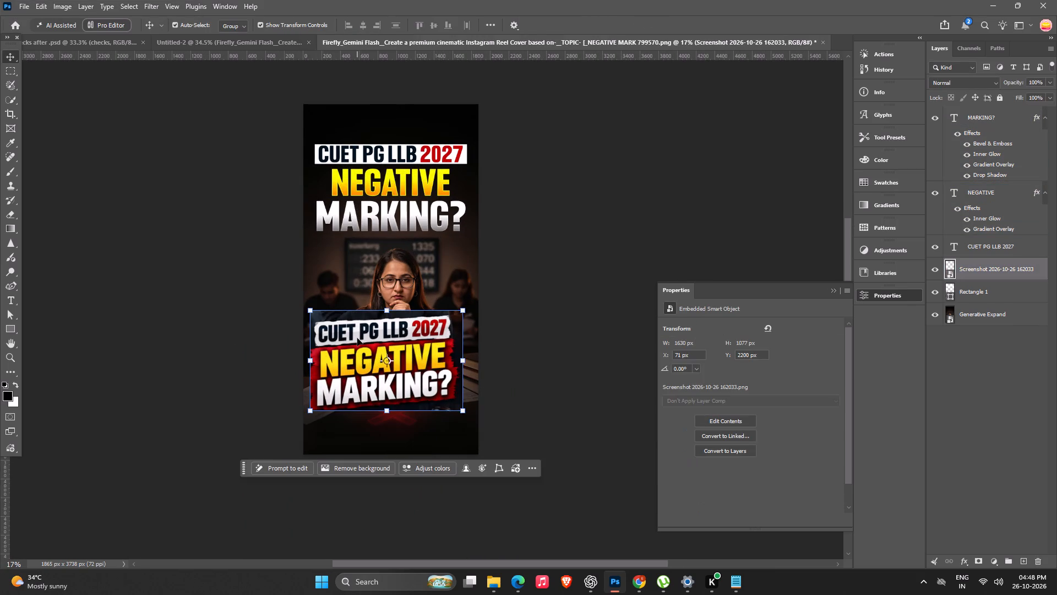
key("Delete")
left_click(557, 289)
key("space")
key("space")
key("space")
left_click_drag(547, 303, 519, 304)
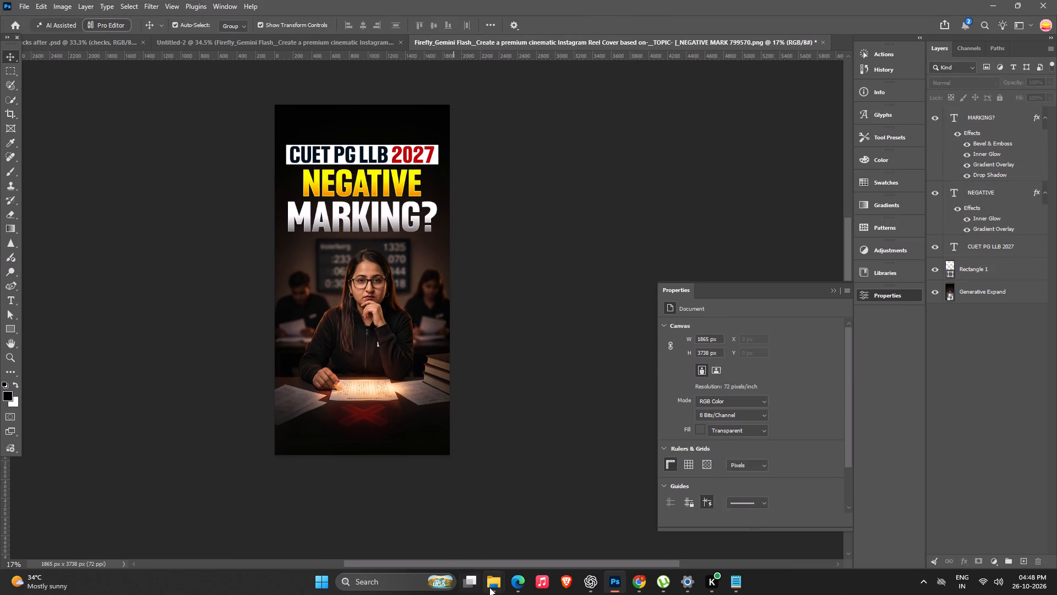
From File Explorer's All Size Logos folder, place "3 YEAR LLB reel cover size.png" into the NEGATIVE MARK cover.
left_click(489, 587)
left_click(427, 501)
double_click(40, 217)
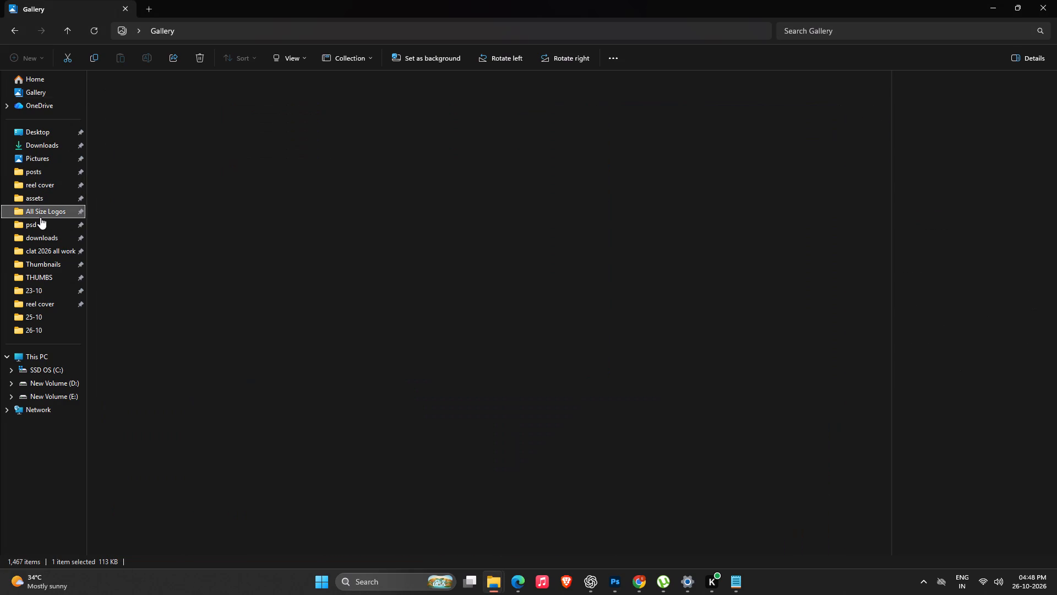
scroll(324, 345, "down", 12)
scroll(434, 321, "up", 3)
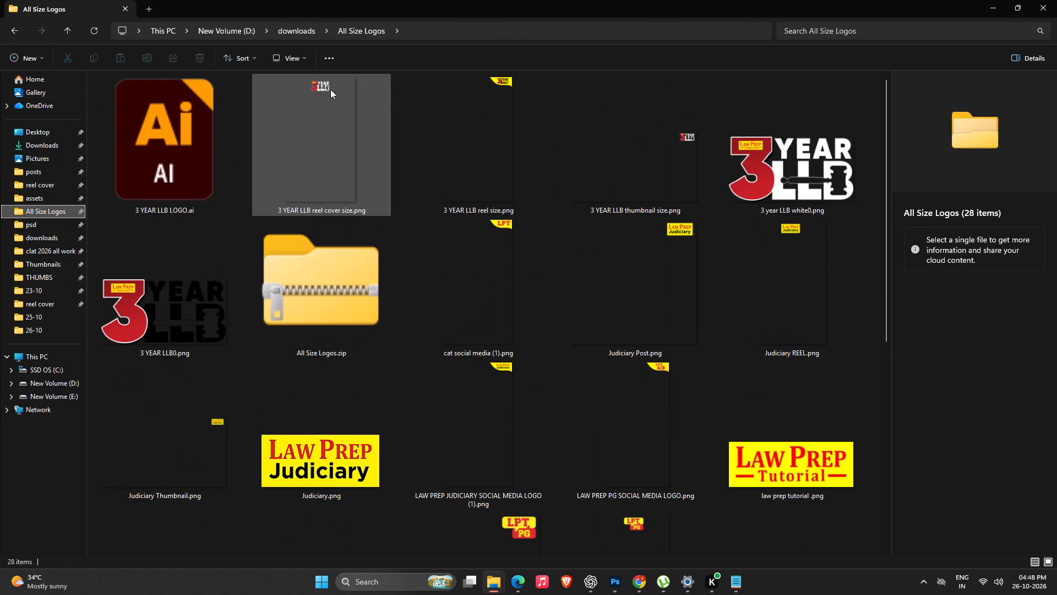
left_click_drag(330, 89, 356, 363)
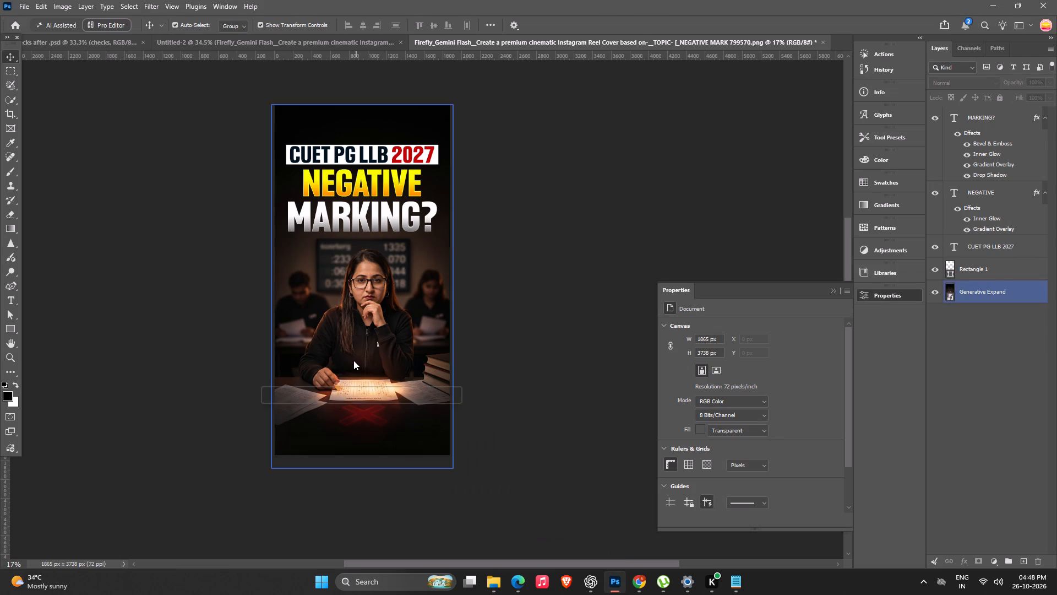
Enlarge the placed 3 YEAR LLB logo to about 169% and centre it at the top of the cover above the headline.
left_click_drag(416, 187, 449, 126, "alt")
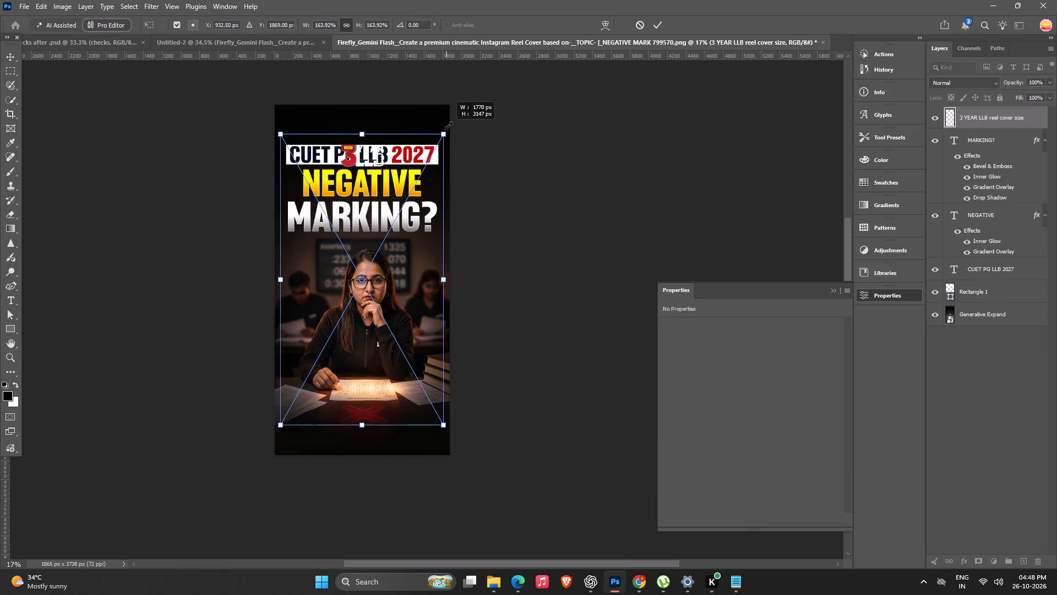
left_click_drag(449, 126, 449, 105, "alt")
left_click_drag(437, 125, 429, 119)
left_click_drag(264, 106, 299, 104, "alt")
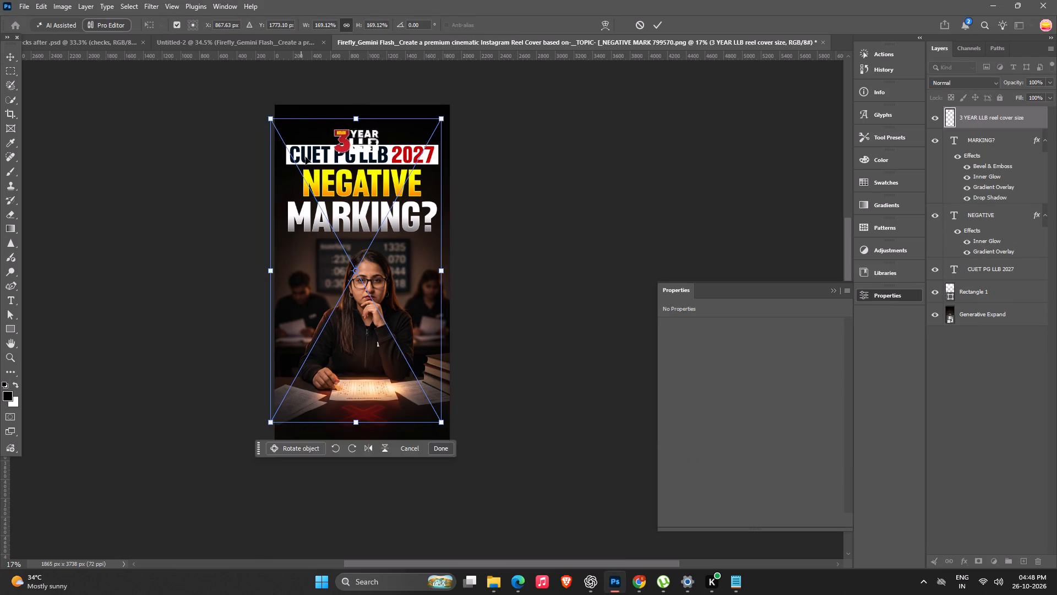
left_click_drag(325, 204, 331, 189)
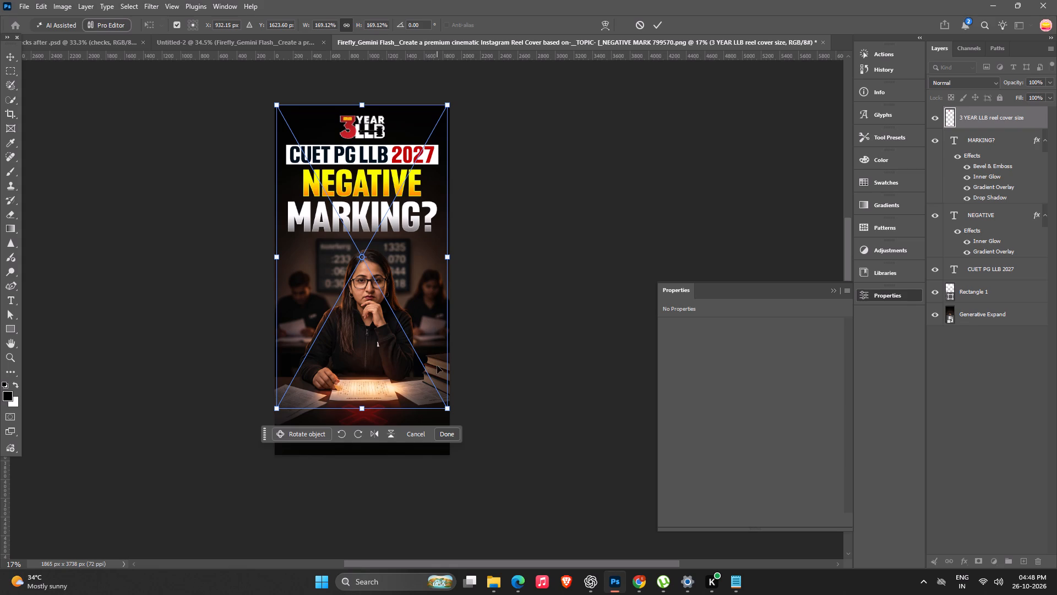
key("Return")
left_click(655, 258)
Select the MARKING?, NEGATIVE and CUET PG LLB 2027 text plus the white rectangle and nudge them down 60 px together.
scroll(348, 244, "up", 6, "alt")
key("space")
key("space")
left_click_drag(354, 244, 354, 321)
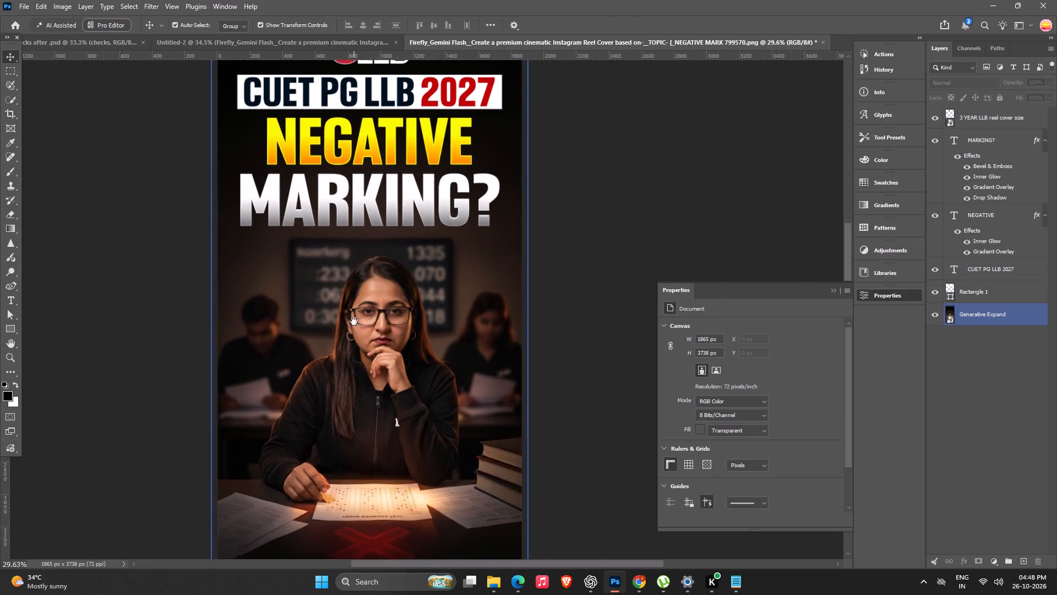
left_click_drag(354, 321, 354, 326)
left_click(459, 277)
scroll(453, 272, "up", 4, "alt")
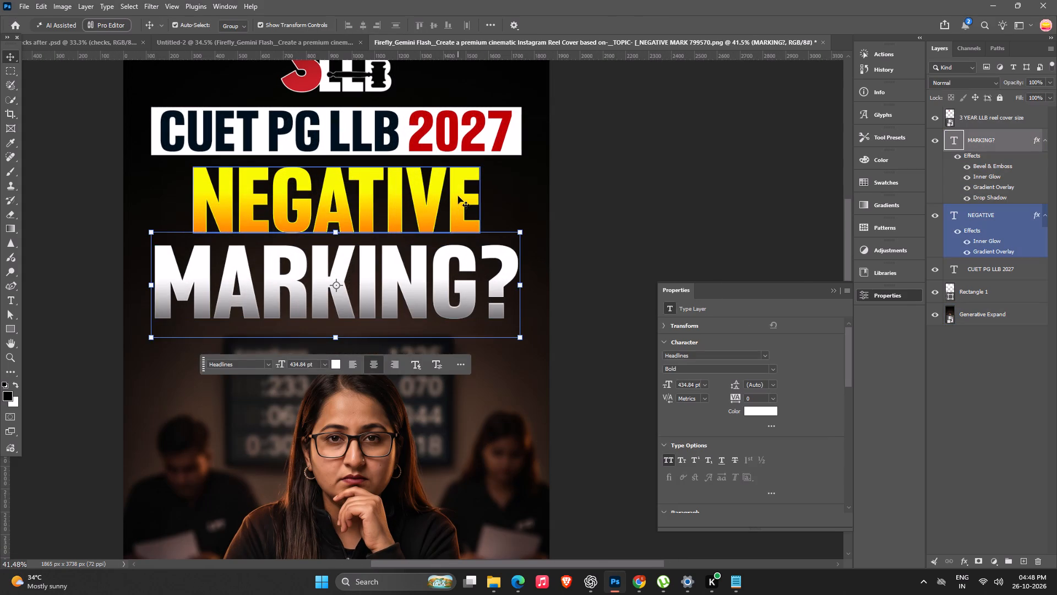
left_click(458, 196, "shift")
left_click(516, 123, "shift")
left_click(501, 122, "shift")
scroll(501, 182, "down", 7, "alt")
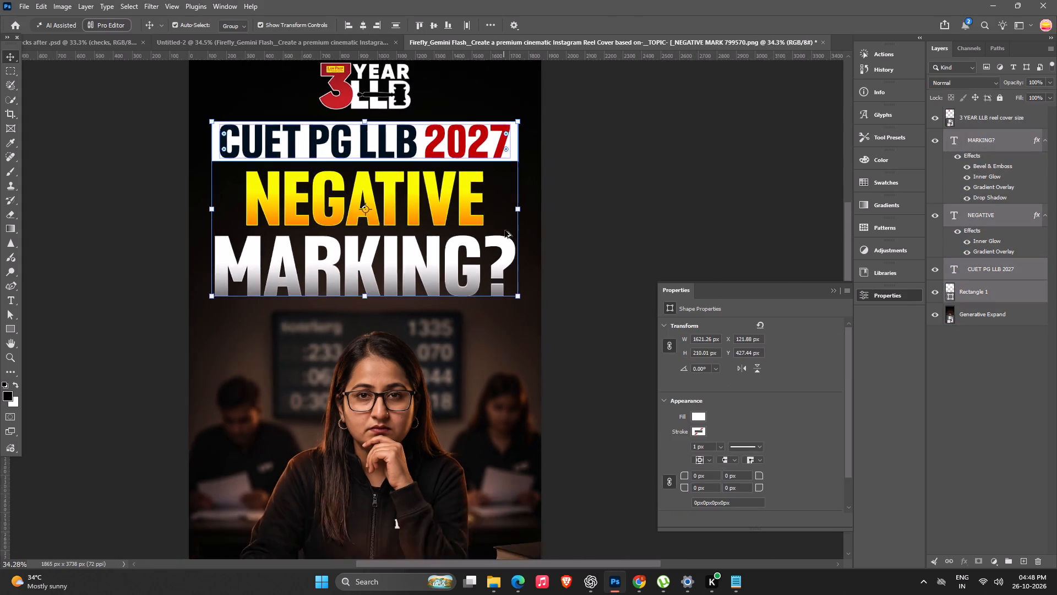
scroll(509, 266, "down", 6, "alt")
key("ctrl+shift+Down")
key("ctrl+shift+Down")
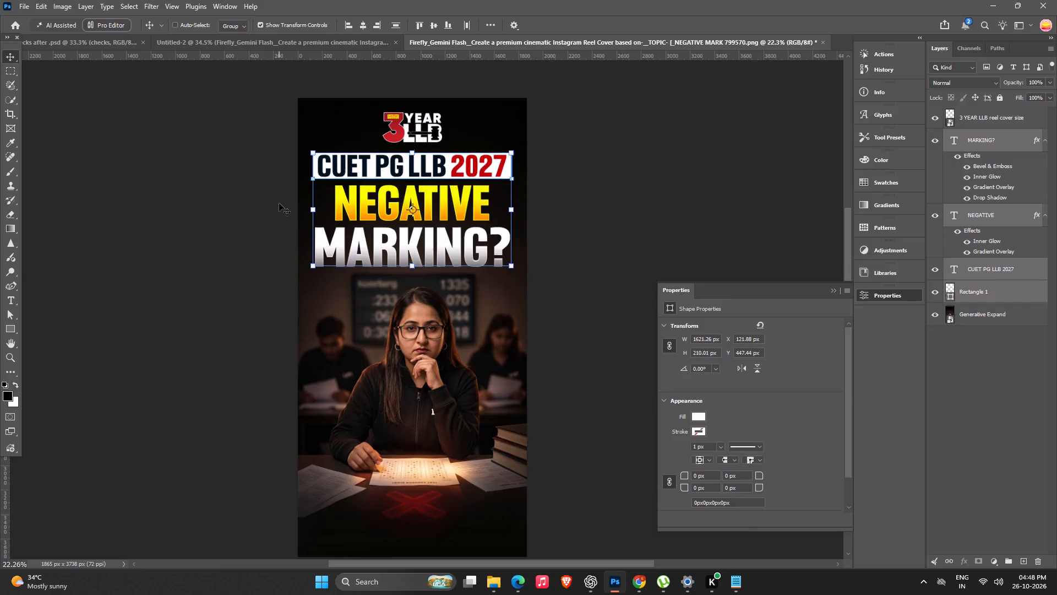
key("ctrl+shift+Down")
key("ctrl+shift+Down")
key("ctrl+shift+Down")
key("ctrl+shift+Down")
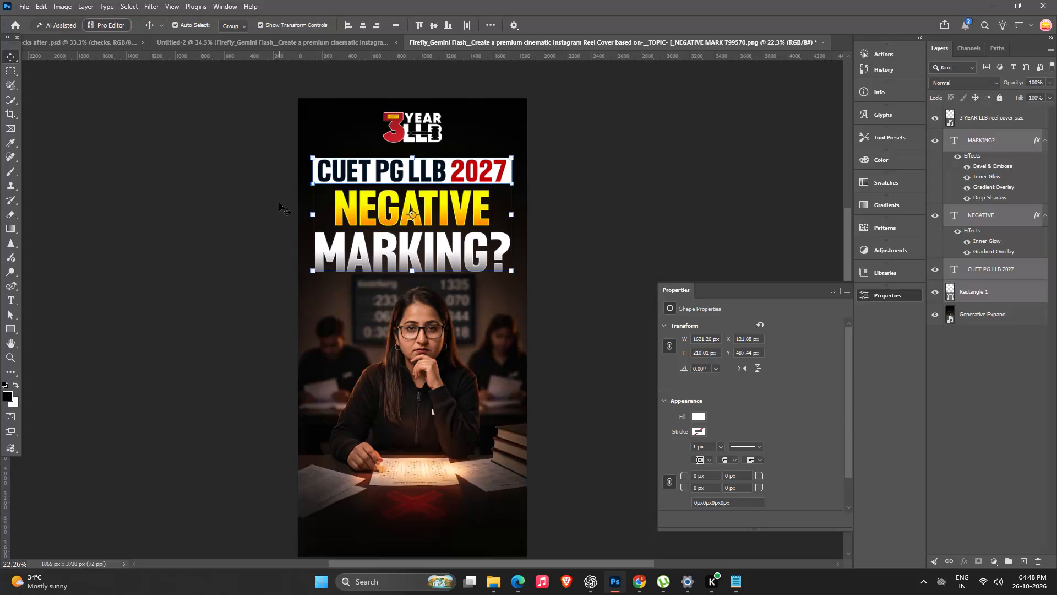
key("Return")
Scale the selected headline block and its white rectangle to about 97% and nudge it slightly upward.
left_click(513, 155, "alt")
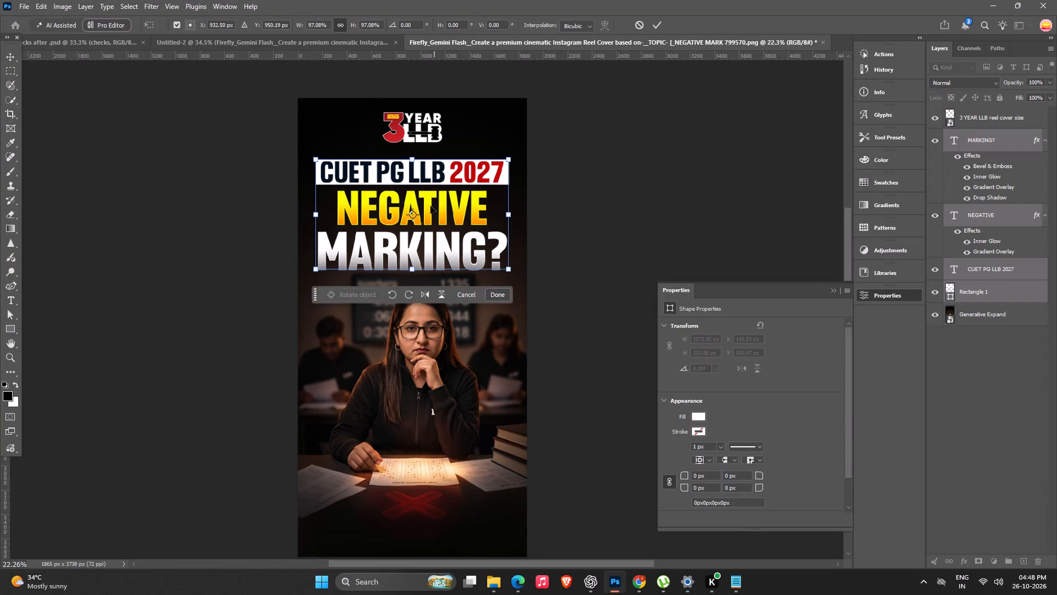
left_click(431, 204)
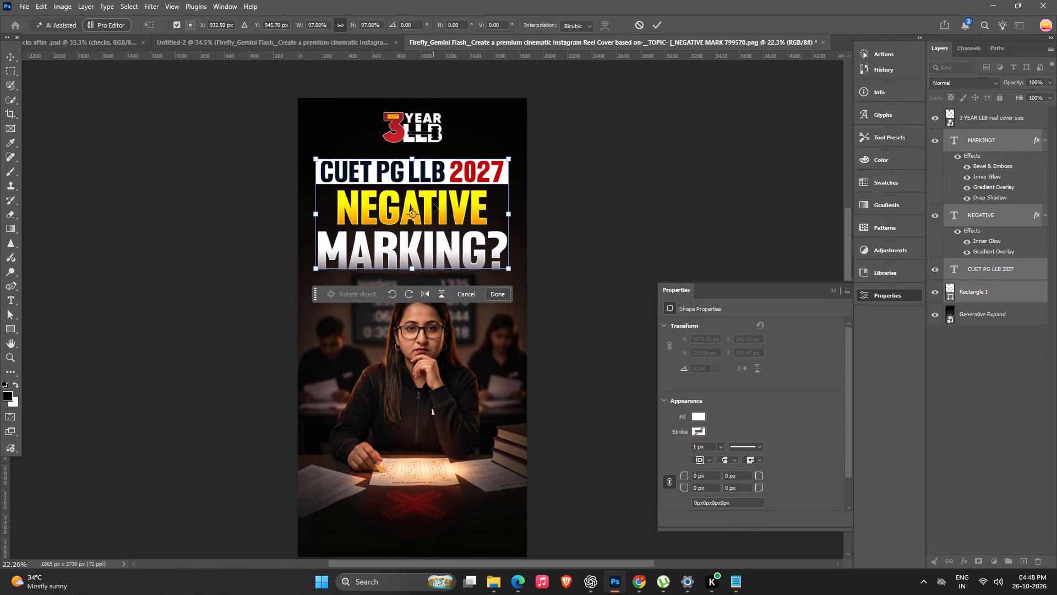
key("Return")
left_click(703, 235)
Increase the Drop Shadow distance on the MARKING? text.
key("space")
key("space")
key("space")
left_click_drag(644, 268, 576, 265)
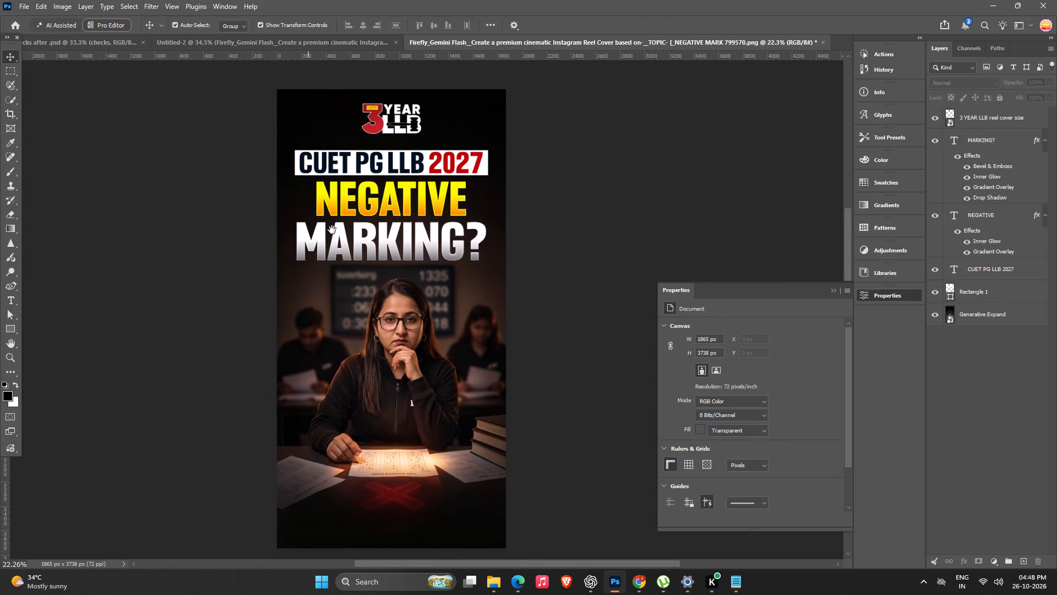
left_click(423, 236)
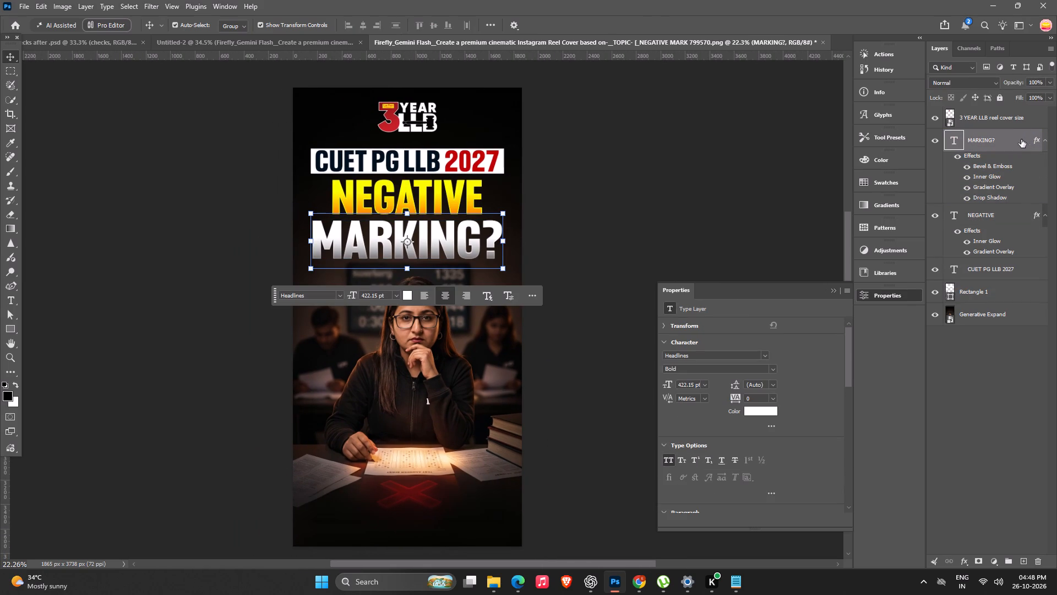
double_click(998, 198)
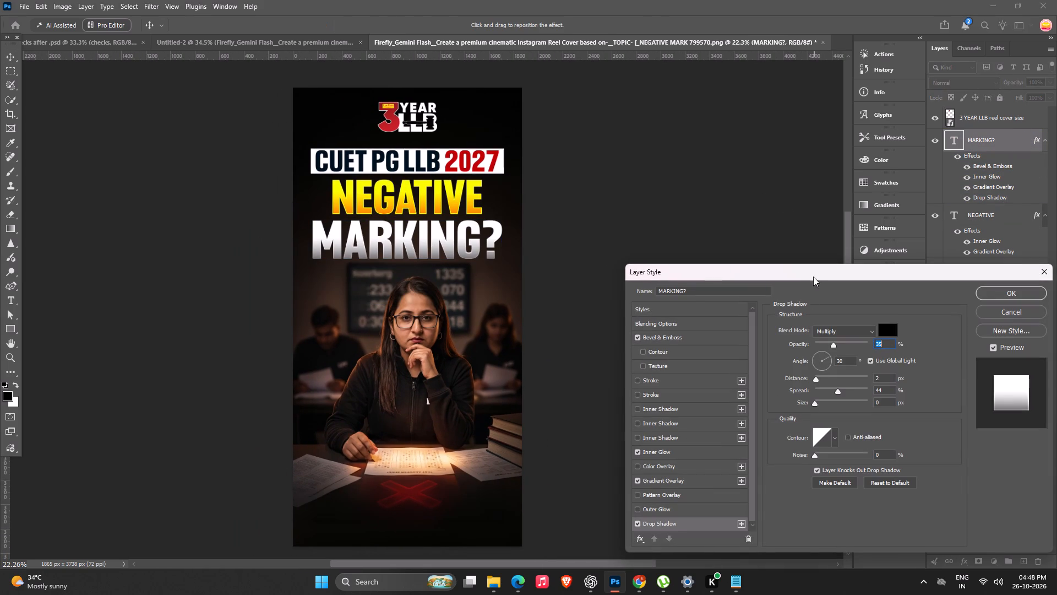
left_click_drag(818, 376, 821, 376)
left_click_drag(821, 376, 836, 371)
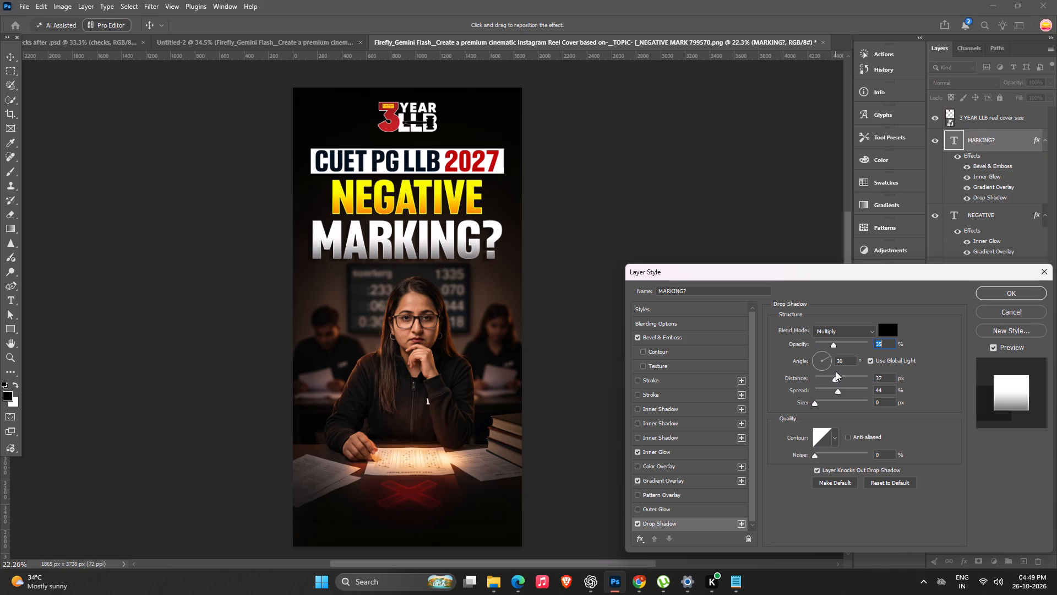
left_click_drag(836, 371, 828, 372)
key("Return")
left_click(646, 85)
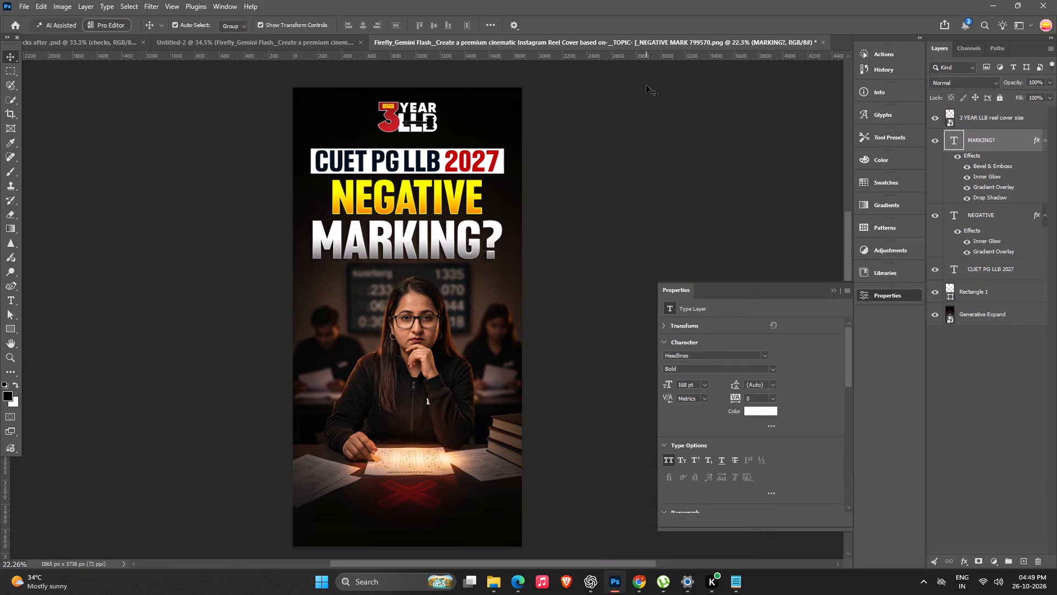
Enlarge the Generative Expand background image to about 108% and position it so it fills the canvas up to the top edge.
scroll(645, 85, "down", 7, "alt")
key("space")
key("space")
key("space")
left_click_drag(346, 263, 288, 239)
scroll(271, 310, "up", 4, "alt")
left_click(346, 307)
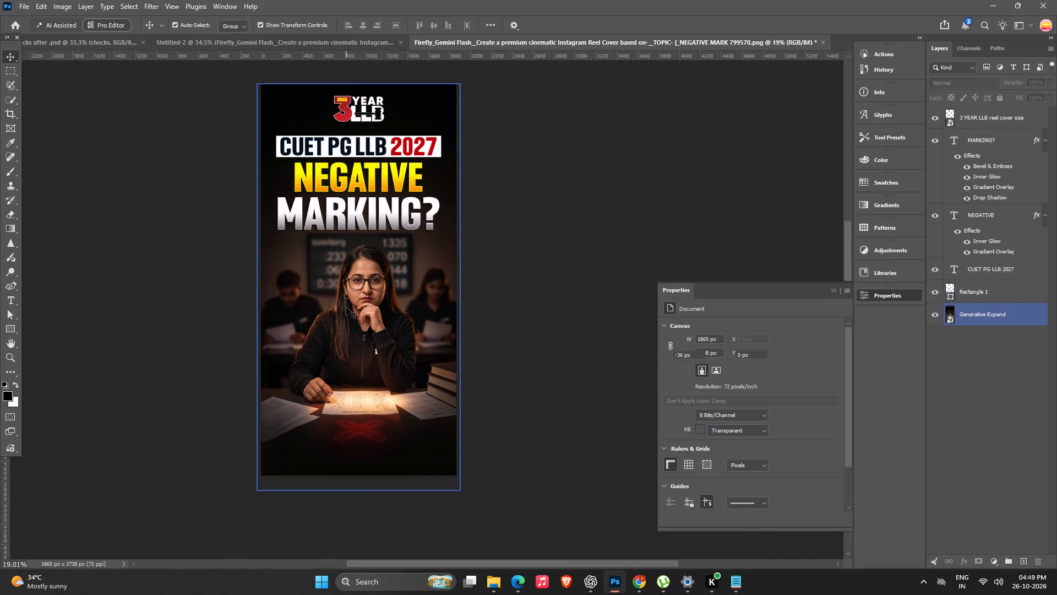
scroll(413, 435, "down", 5, "alt")
scroll(319, 408, "up", 2, "alt")
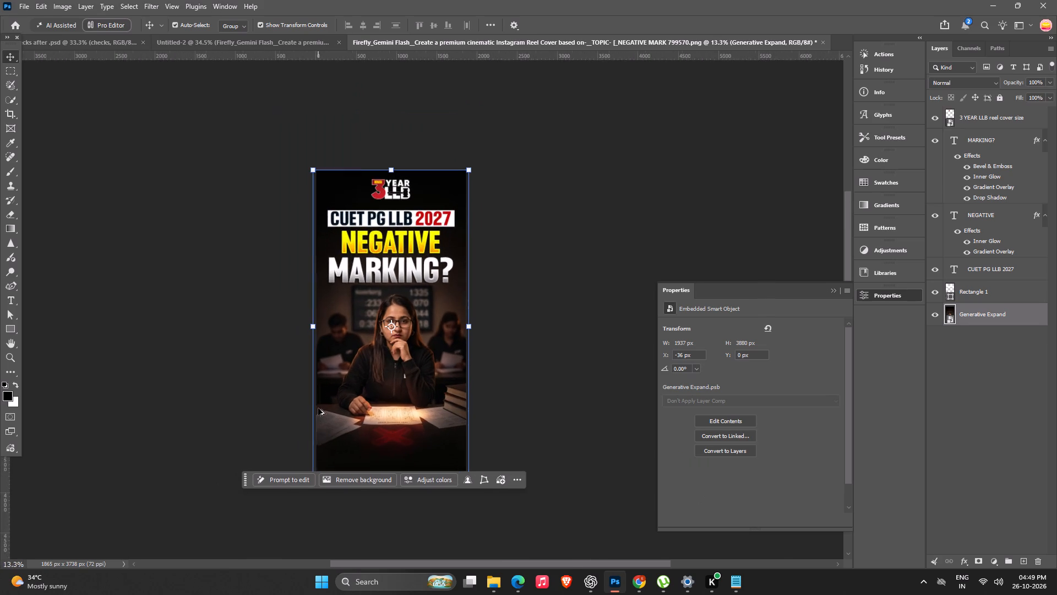
scroll(318, 408, "up", 1, "alt")
left_click(387, 399)
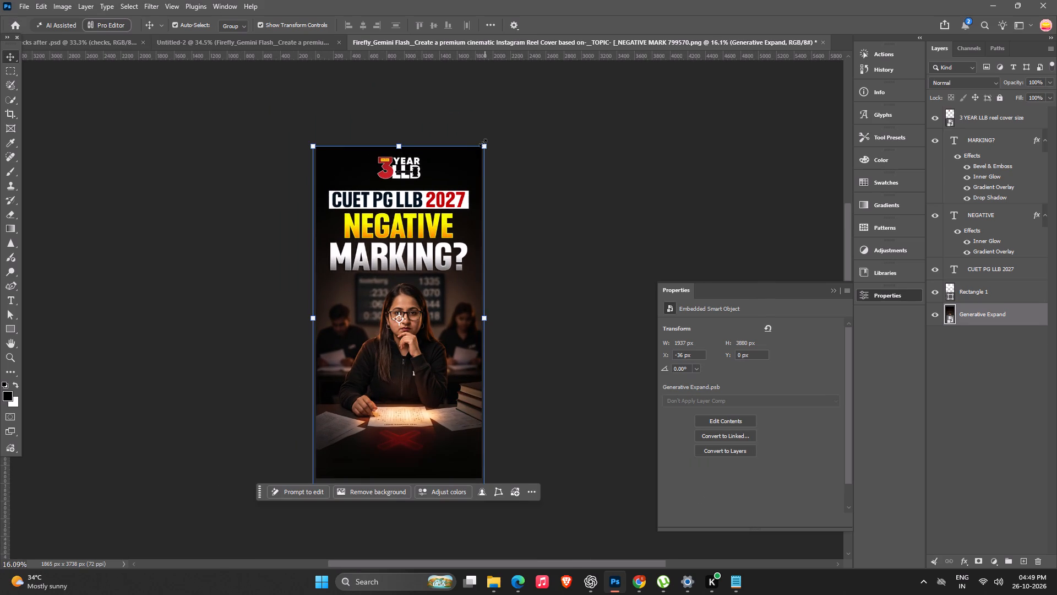
left_click_drag(486, 143, 530, 129, "alt")
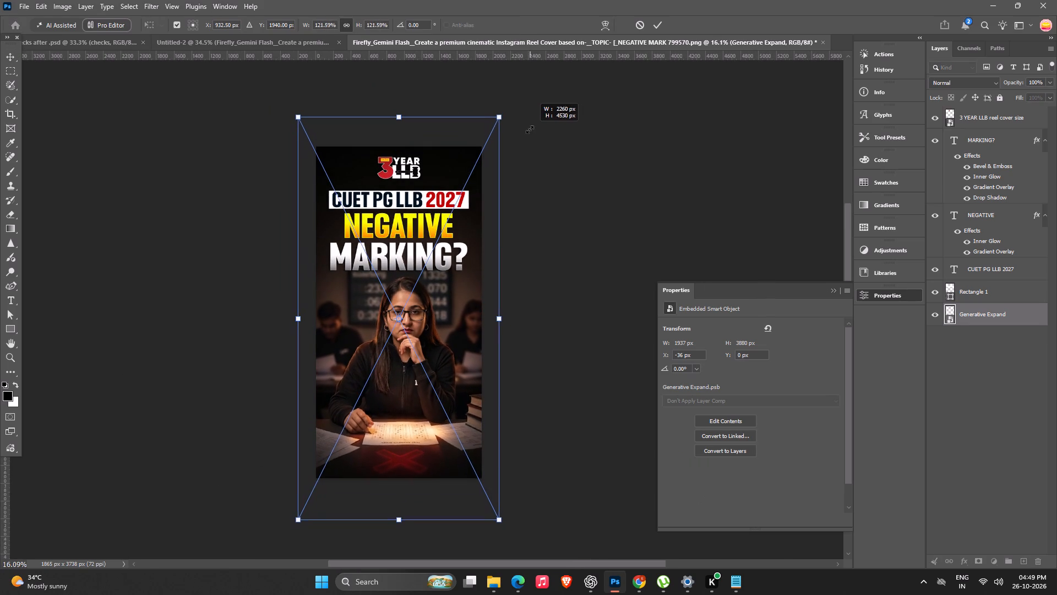
left_click_drag(530, 129, 508, 136, "alt")
left_click_drag(409, 341, 409, 349)
left_click_drag(492, 141, 463, 141, "alt")
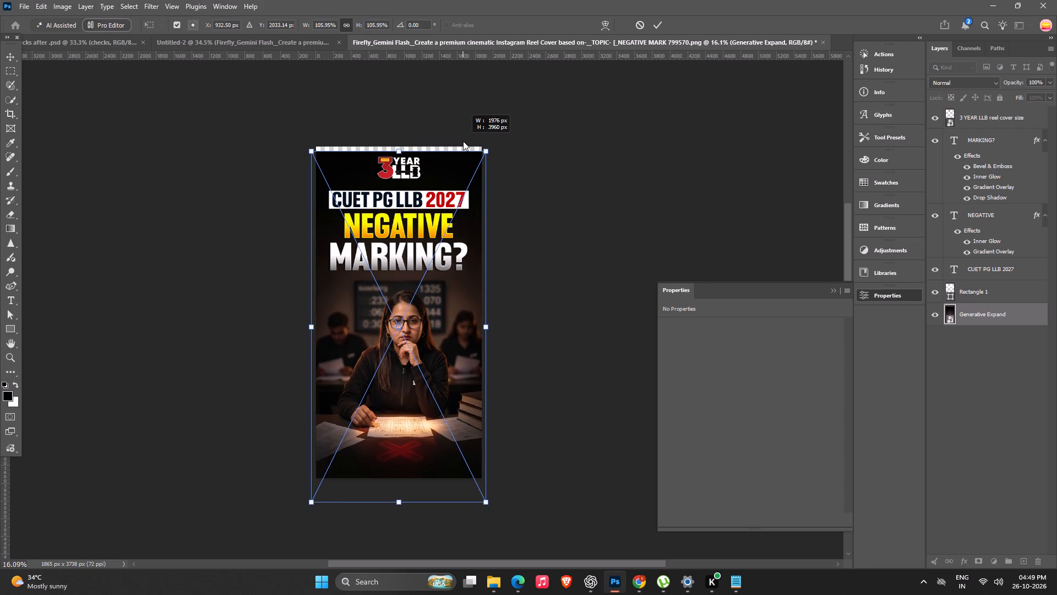
left_click_drag(463, 141, 473, 141, "alt")
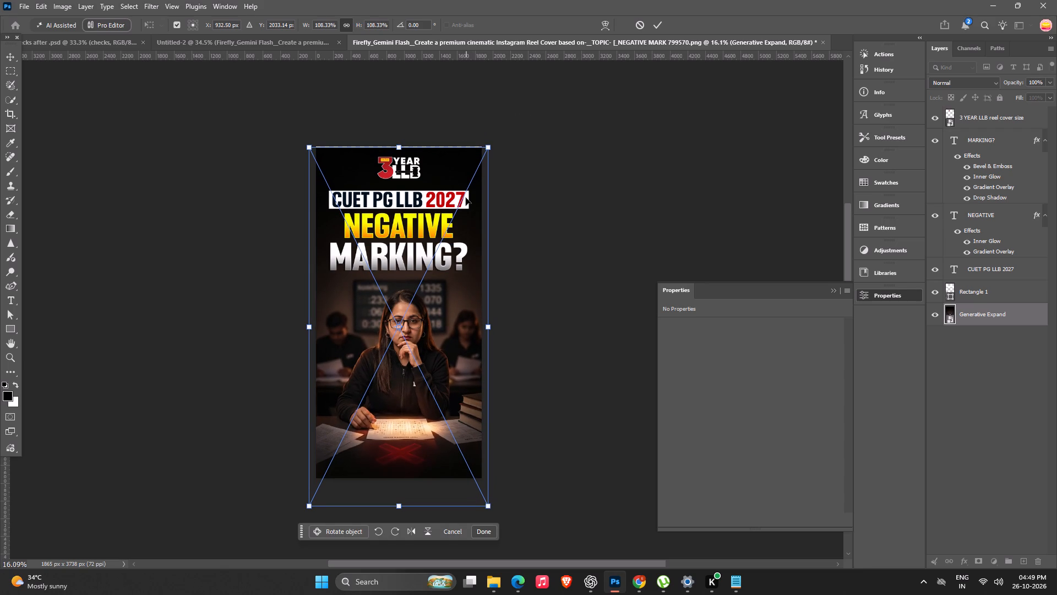
key("shift+Up")
key("shift+Up")
key("shift+Up")
key("shift+Up")
key("Return")
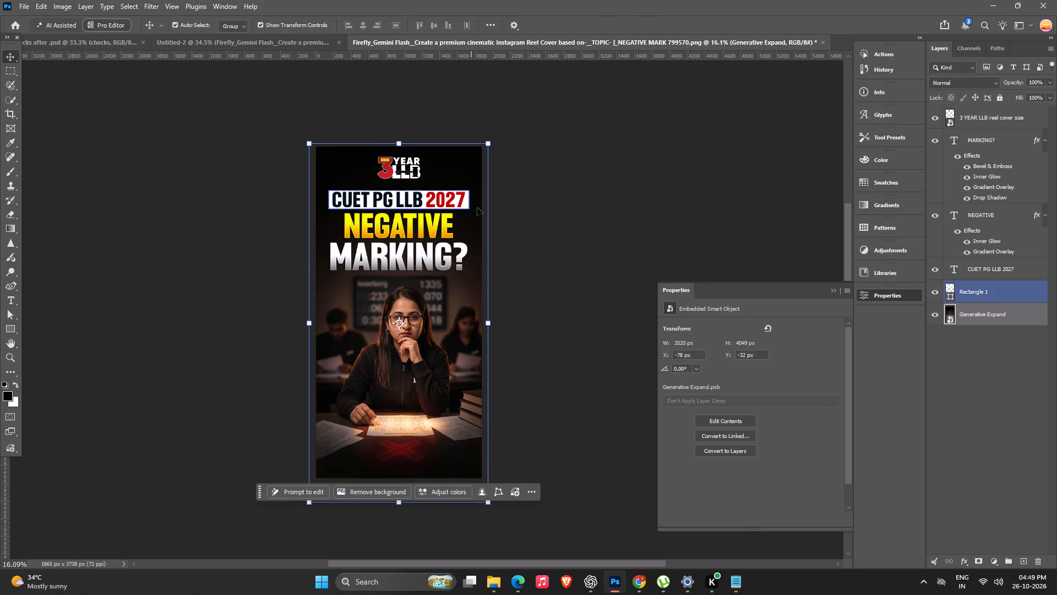
left_click(591, 223)
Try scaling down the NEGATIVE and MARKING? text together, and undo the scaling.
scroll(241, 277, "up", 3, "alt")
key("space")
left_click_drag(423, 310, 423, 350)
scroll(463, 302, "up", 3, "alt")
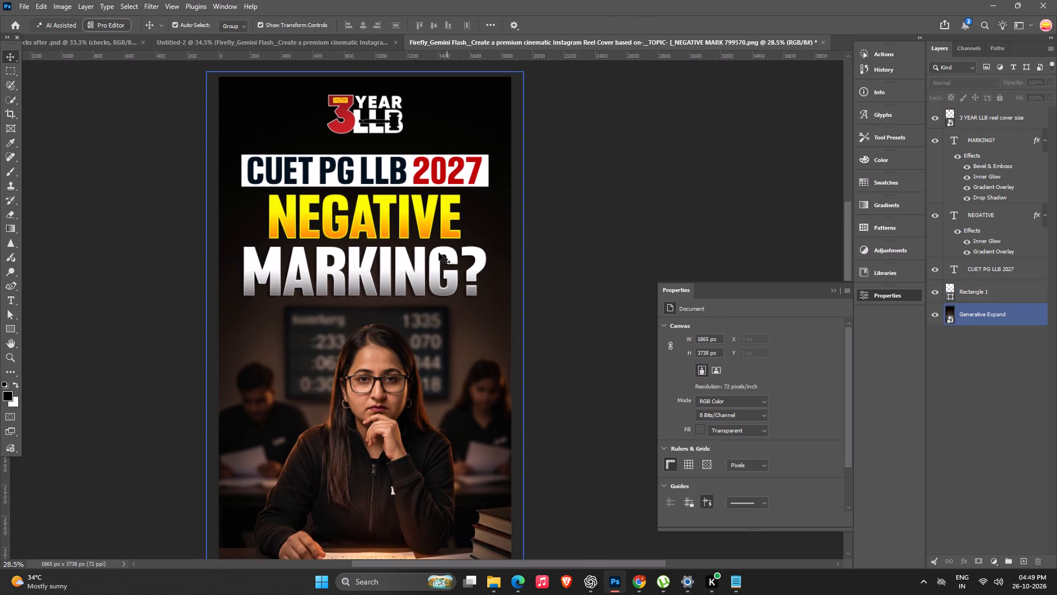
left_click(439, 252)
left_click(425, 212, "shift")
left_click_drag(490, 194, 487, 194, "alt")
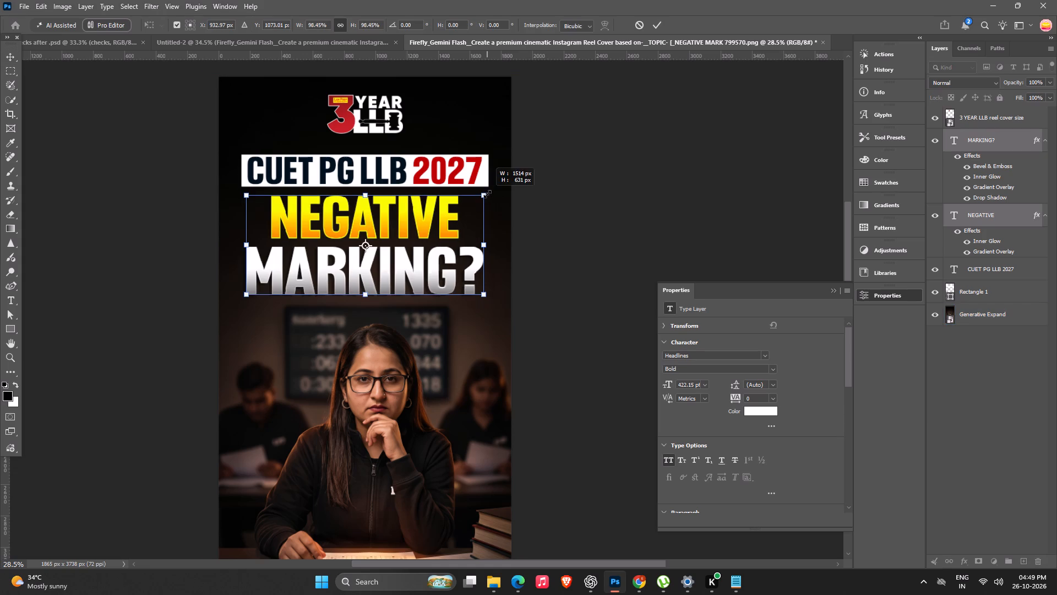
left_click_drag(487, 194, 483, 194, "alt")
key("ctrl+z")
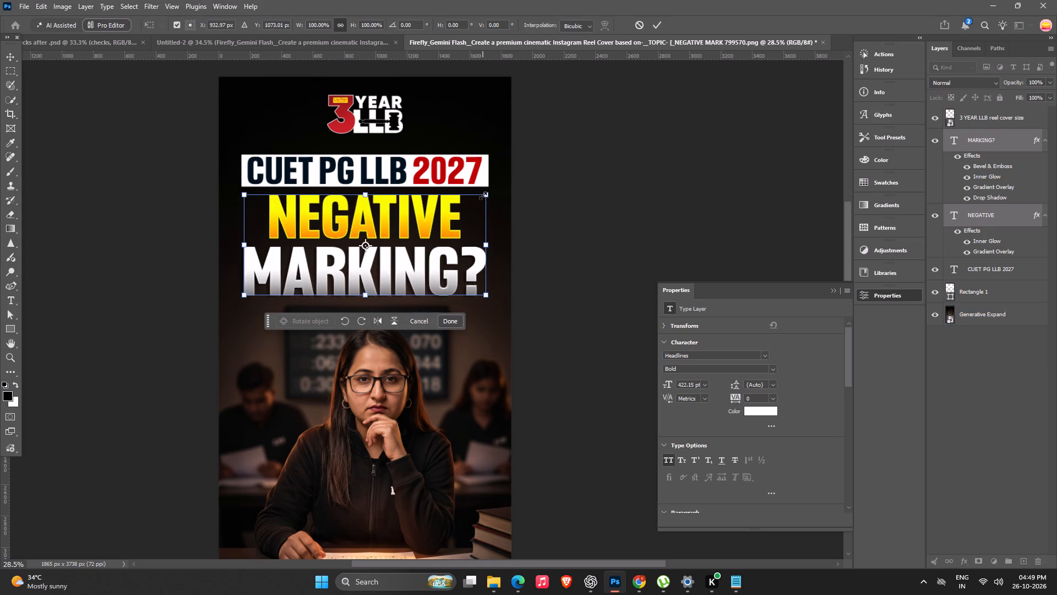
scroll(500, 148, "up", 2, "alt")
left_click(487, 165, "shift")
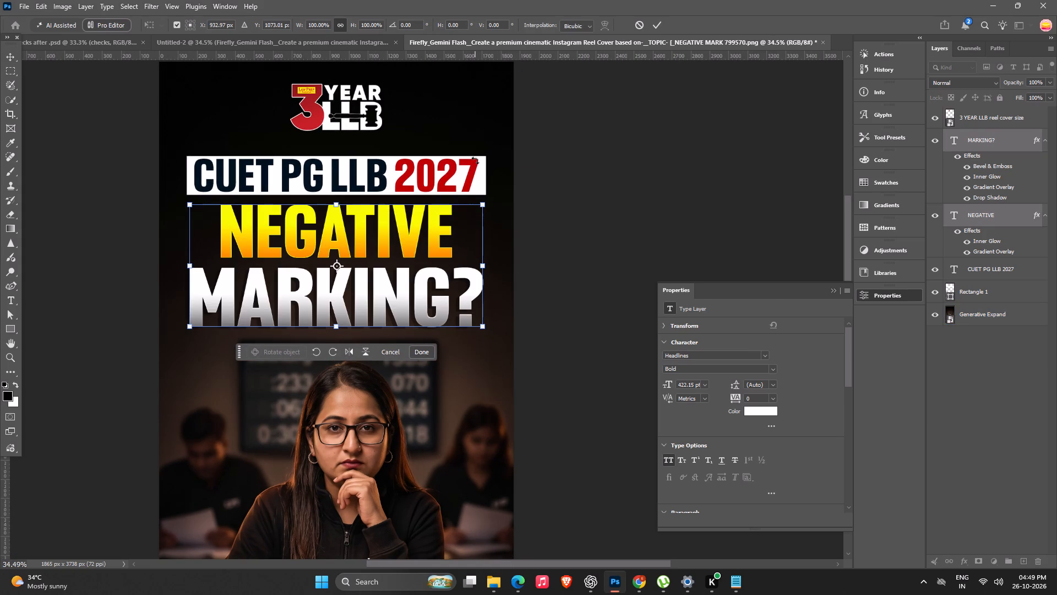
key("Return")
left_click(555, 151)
Scale the three headline text lines and the white rectangle together to about 99% around their centre.
left_click(415, 299)
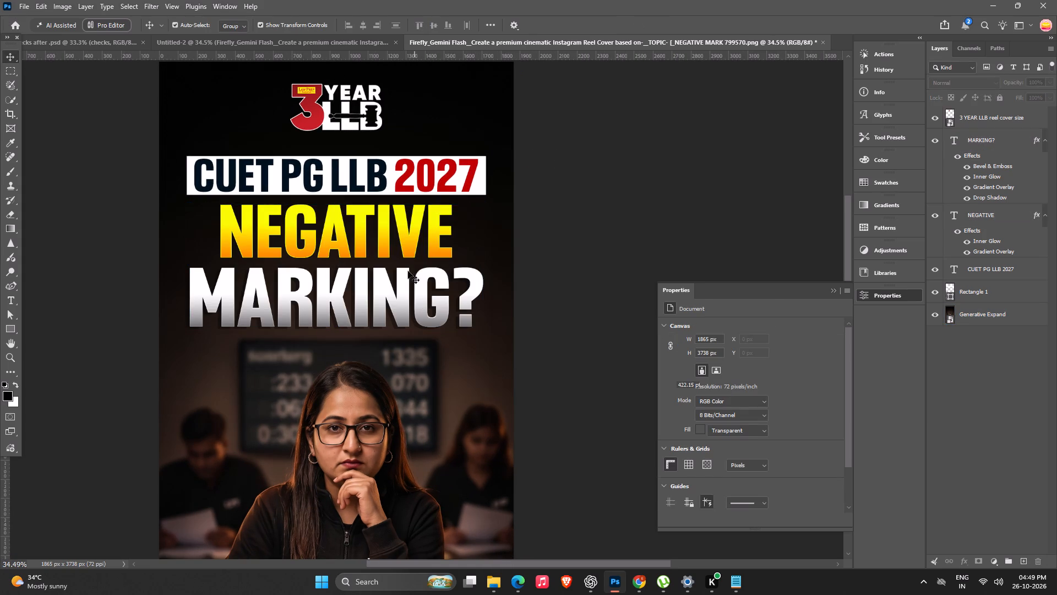
left_click(404, 225, "shift")
left_click(484, 162, "shift")
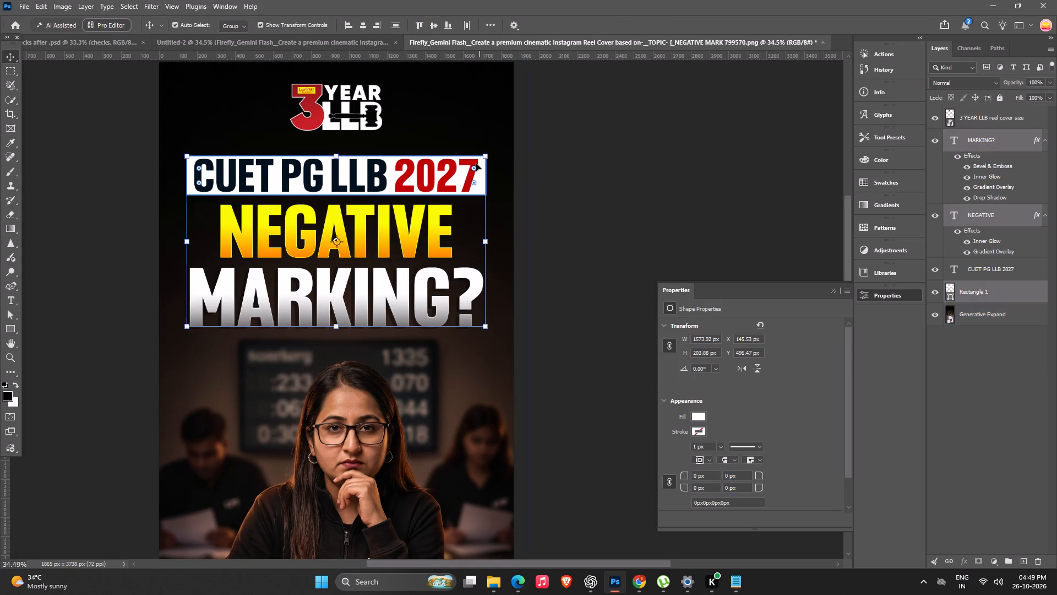
left_click(474, 164, "shift")
left_click_drag(486, 159, 472, 163, "alt")
left_click(362, 196)
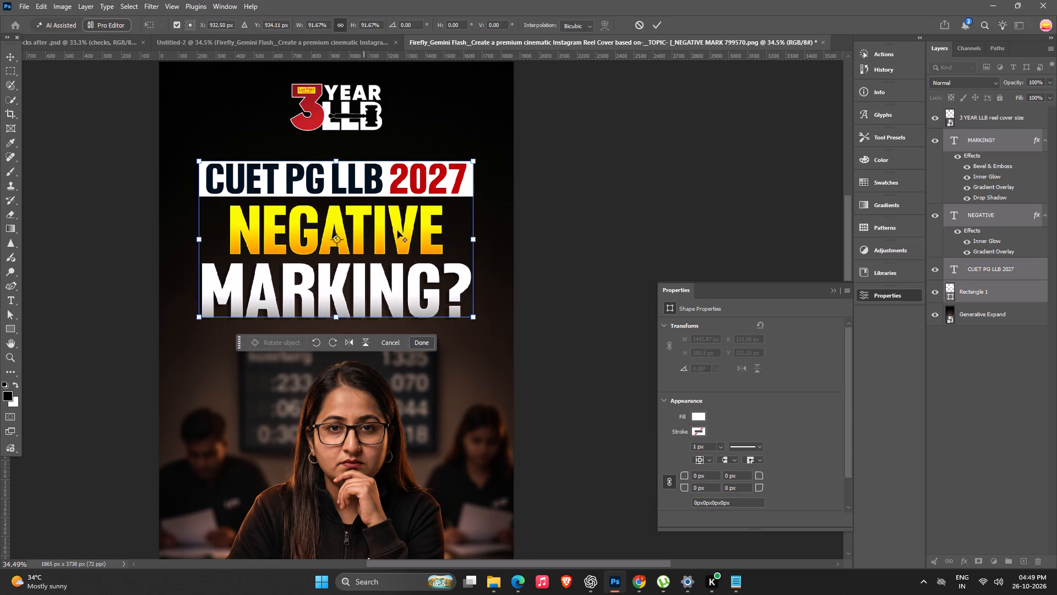
left_click_drag(475, 158, 488, 155, "alt")
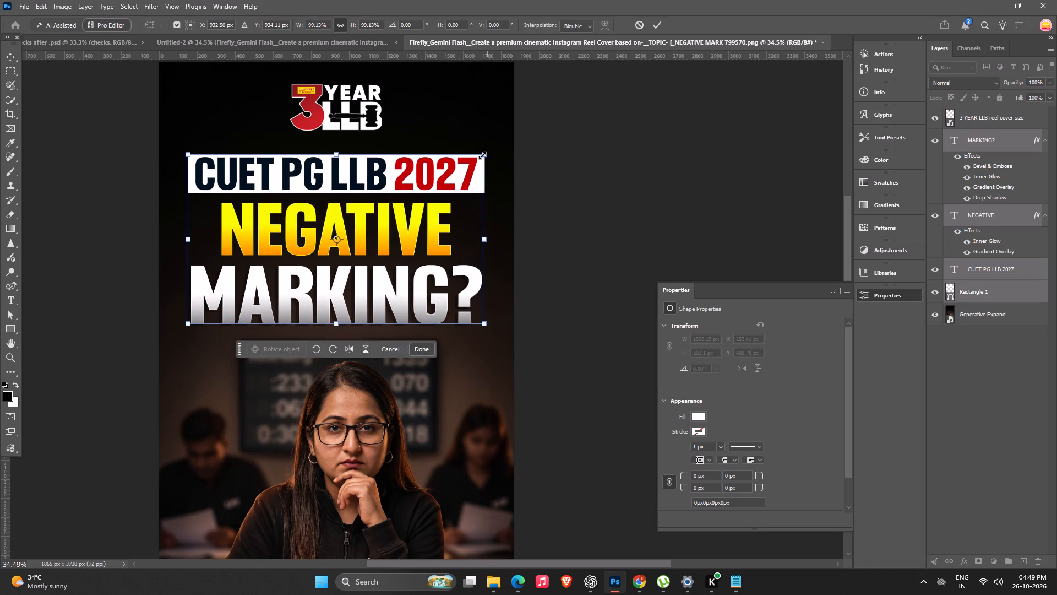
left_click(382, 185)
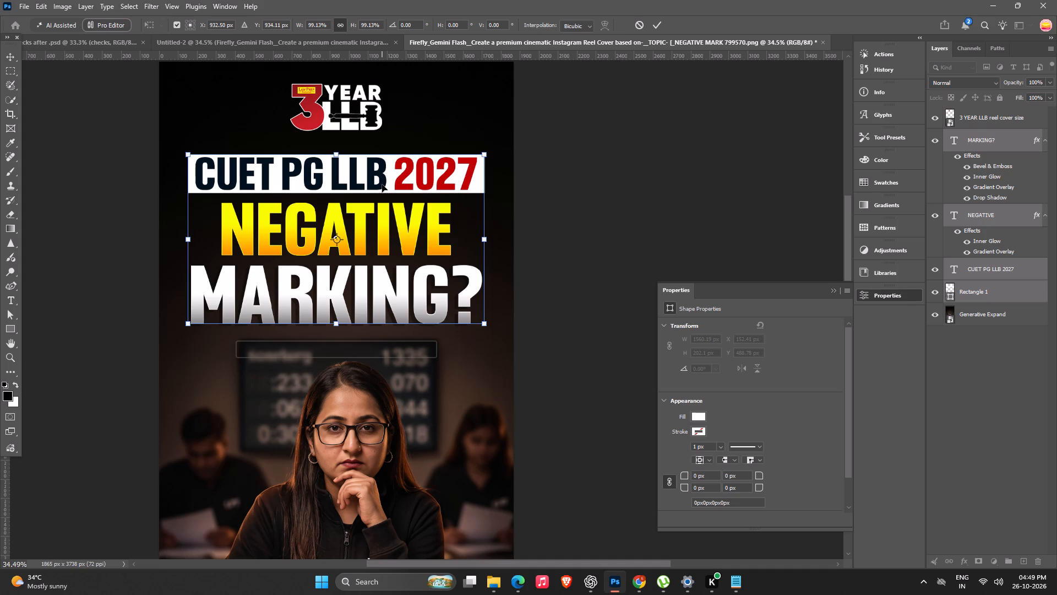
key("ctrl+g")
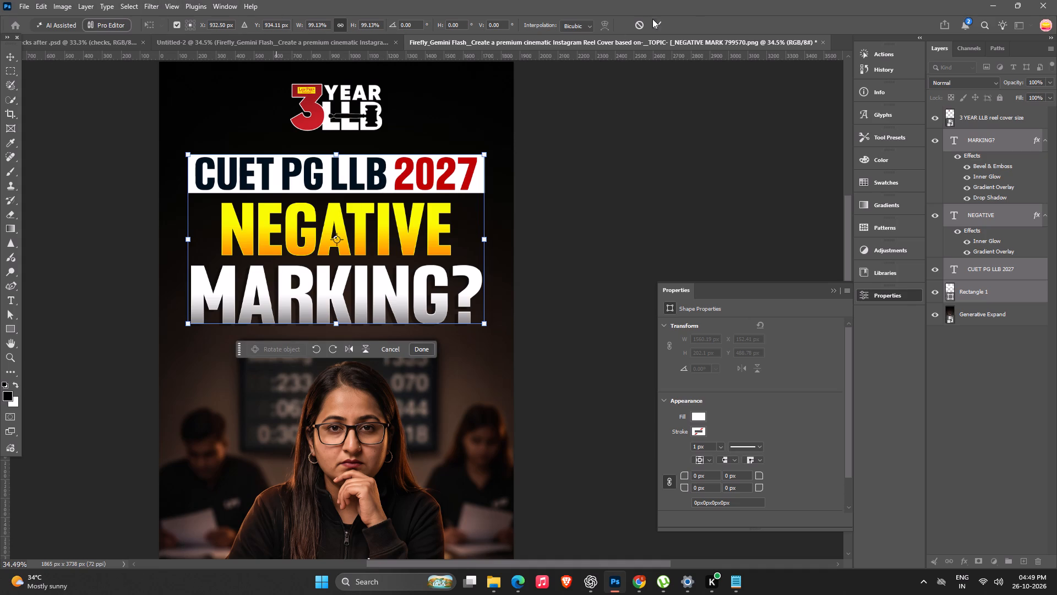
left_click(652, 19)
Group the three headline text layers with the white rectangle.
key("ctrl+g")
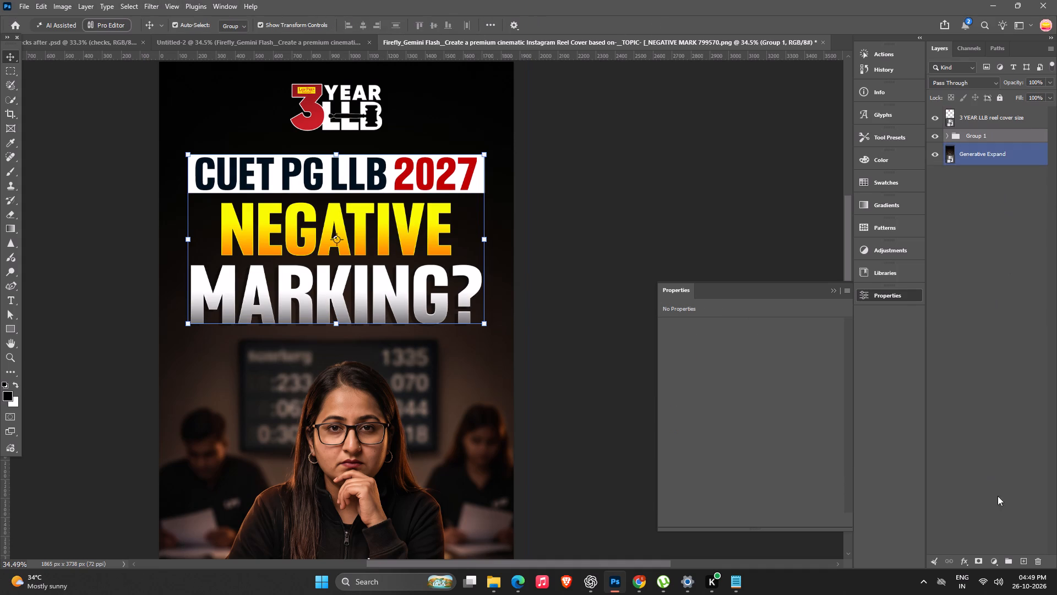
Align the headline group to the canvas and centre it horizontally.
left_click(490, 25)
left_click(536, 125)
left_click(526, 146)
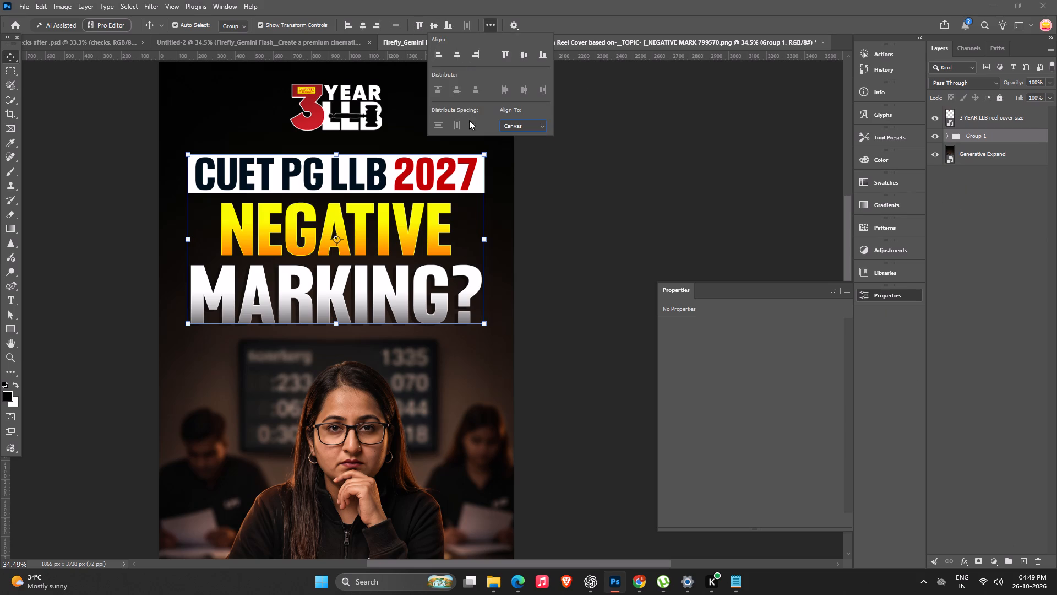
left_click(363, 26)
scroll(421, 248, "down", 8, "alt")
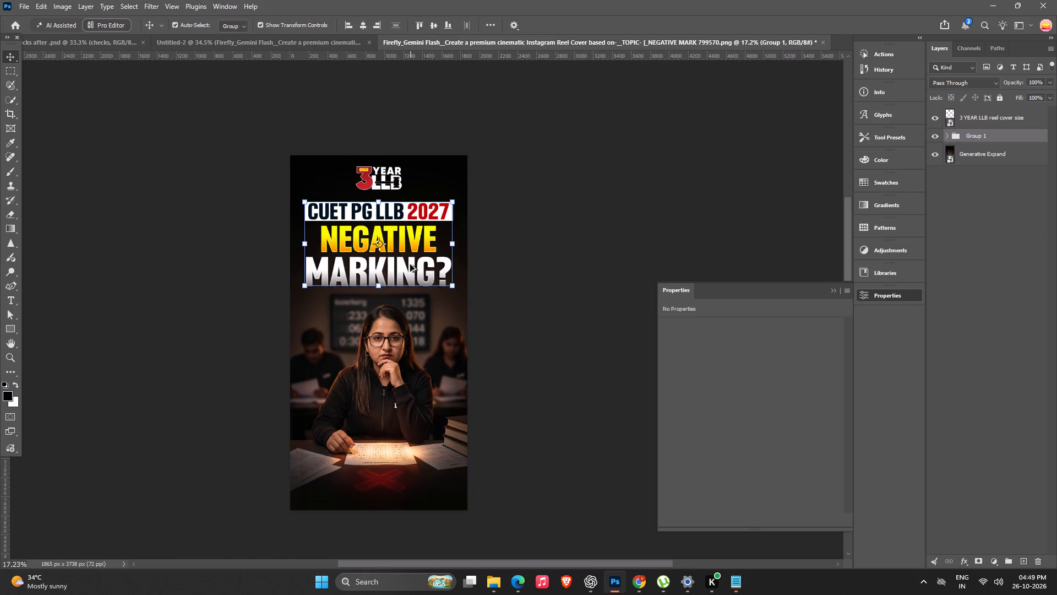
Shift the Generative Expand background image about 77 px left and enlarge it to about 111.6% around its centre.
left_click(513, 322)
key("space")
key("space")
key("space")
key("space")
left_click_drag(435, 359, 426, 344)
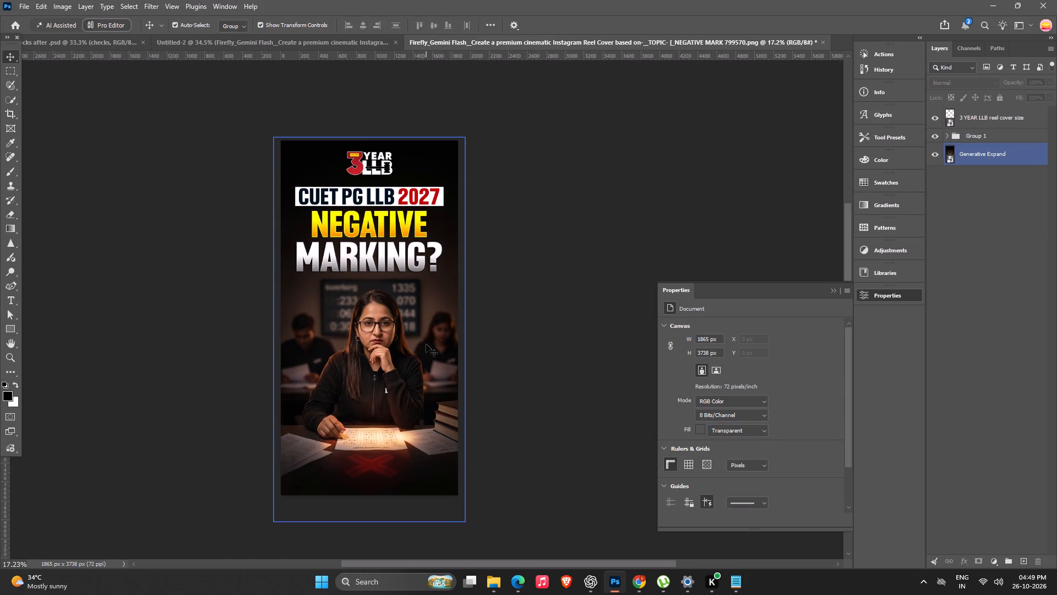
scroll(353, 342, "up", 2, "alt")
key("space")
key("space")
key("space")
key("space")
key("space")
left_click_drag(369, 416, 393, 410)
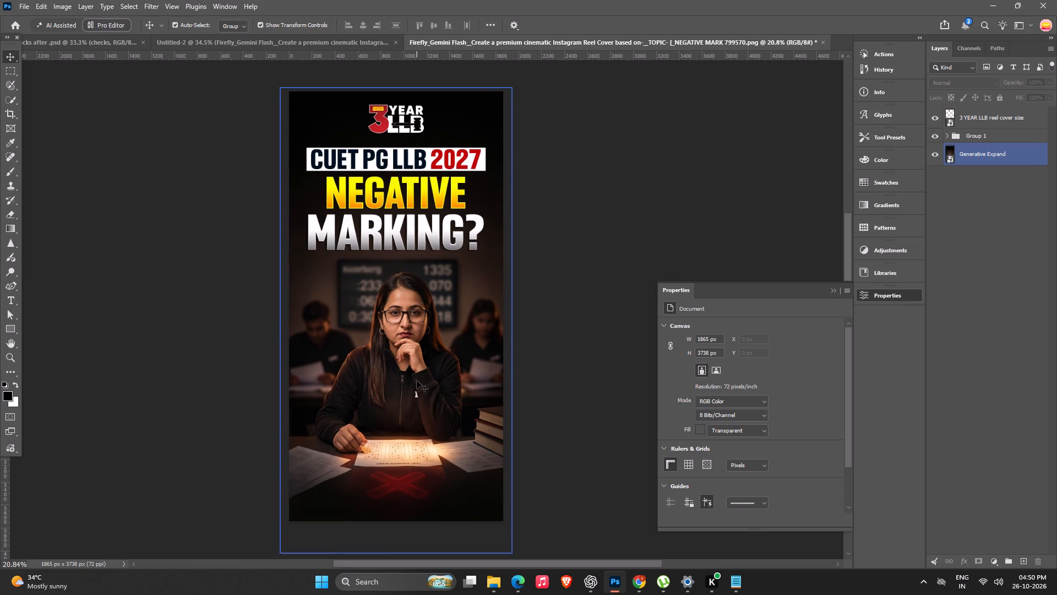
left_click_drag(417, 381, 409, 378)
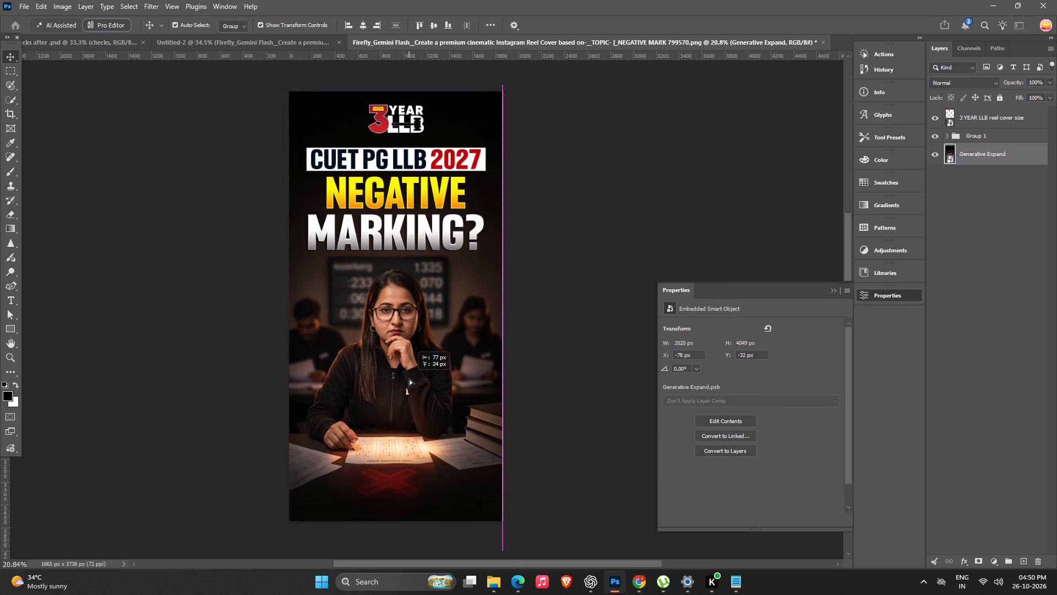
left_click_drag(409, 378, 409, 379)
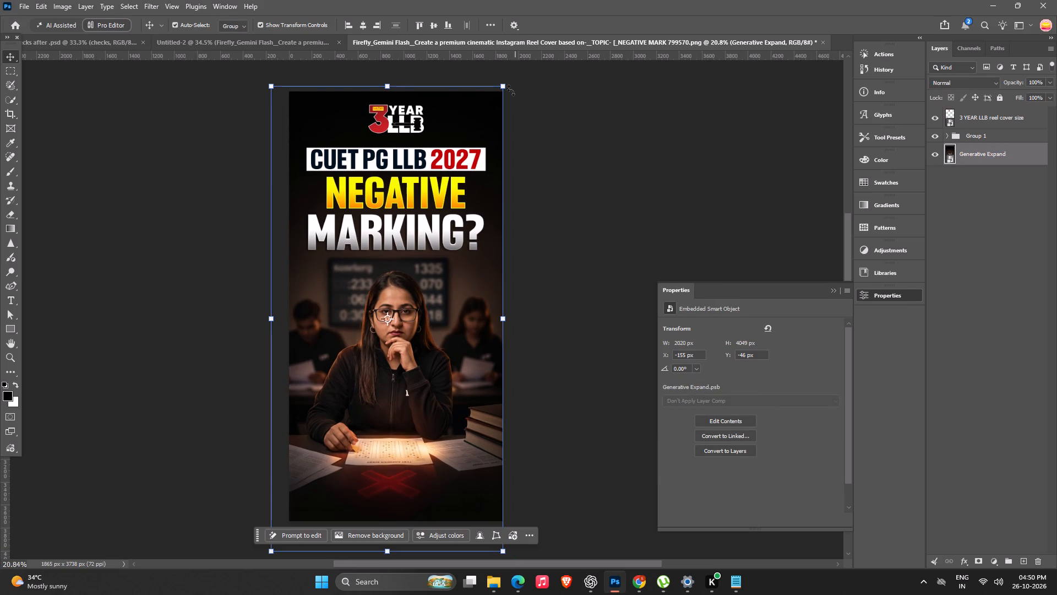
left_click_drag(506, 87, 519, 84, "alt")
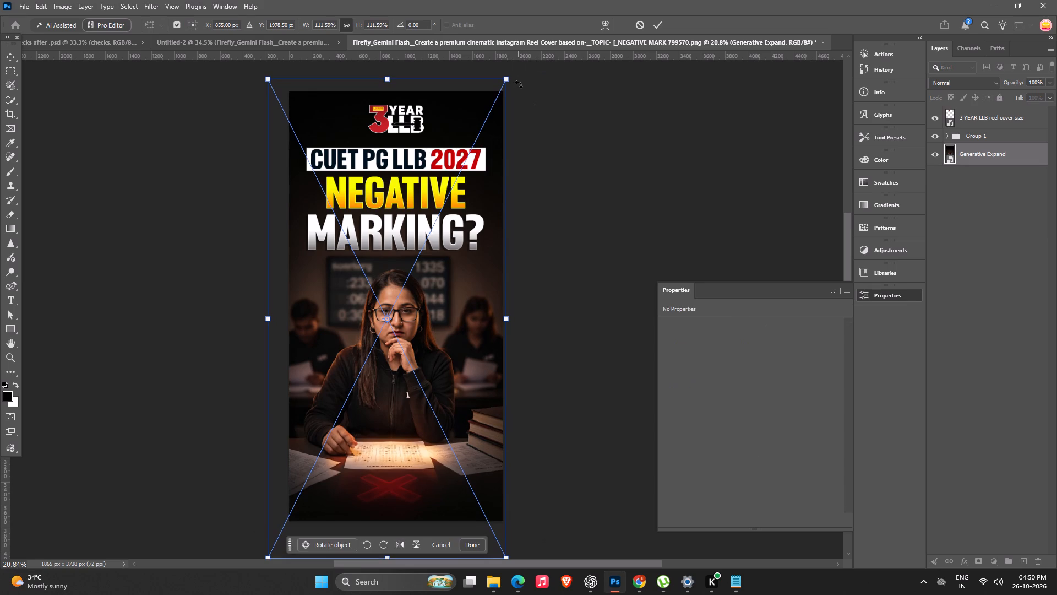
key("Return")
Examine how the logo, headline and repositioned background balance across the whole cover.
key("space")
key("space")
key("space")
key("space")
key("space")
key("space")
key("space")
key("space")
key("space")
key("space")
key("space")
key("space")
key("space")
key("space")
key("space")
key("space")
key("space")
key("space")
key("space")
key("space")
left_click_drag(371, 307, 529, 297)
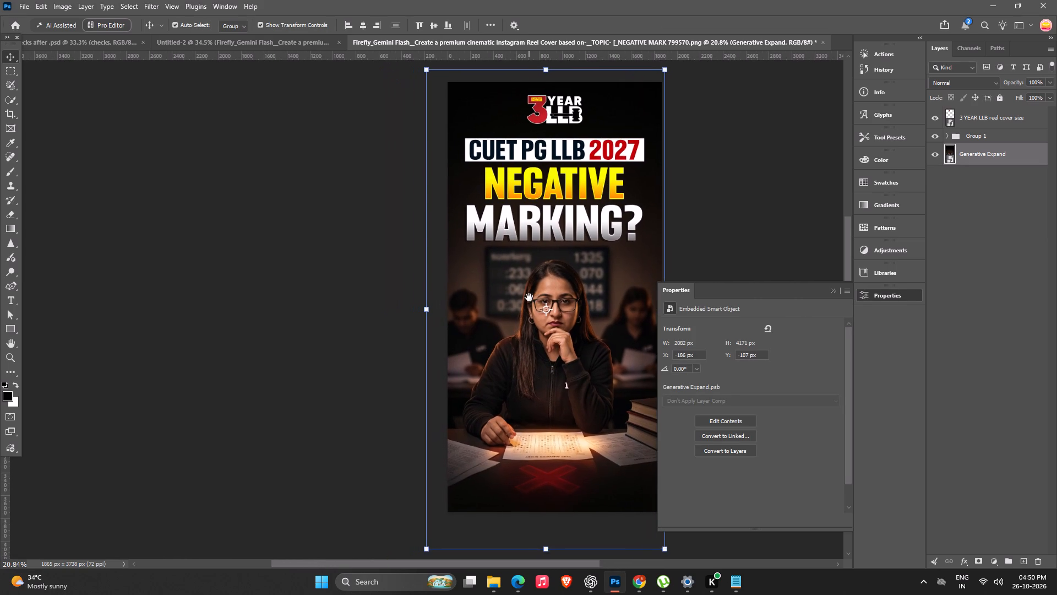
left_click_drag(529, 297, 513, 329)
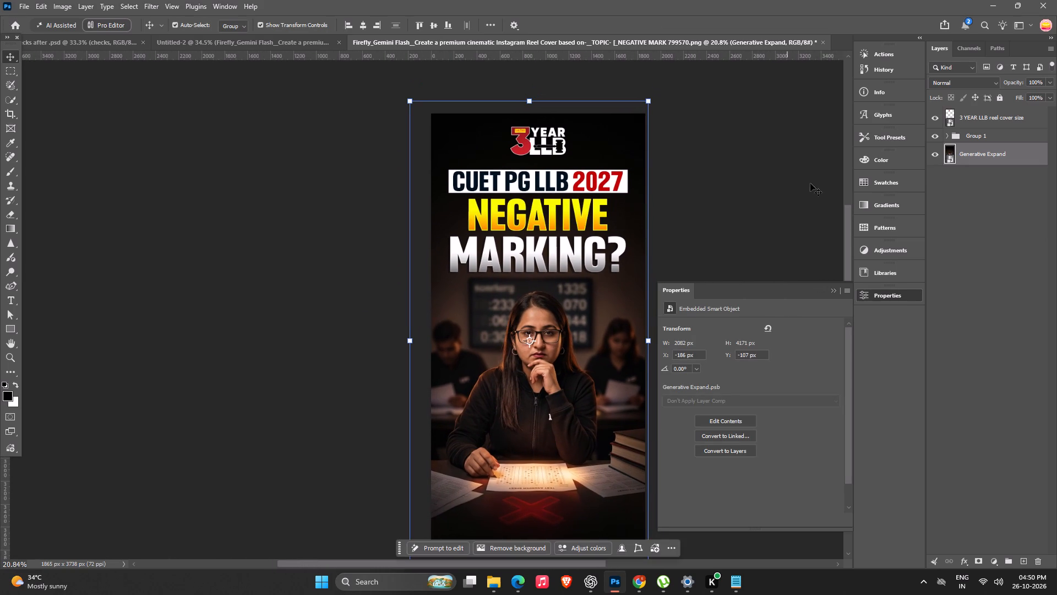
left_click(796, 200)
key("space")
key("space")
key("space")
key("space")
key("space")
key("space")
key("space")
key("space")
key("space")
key("space")
key("space")
key("space")
key("space")
left_click_drag(668, 210, 629, 211)
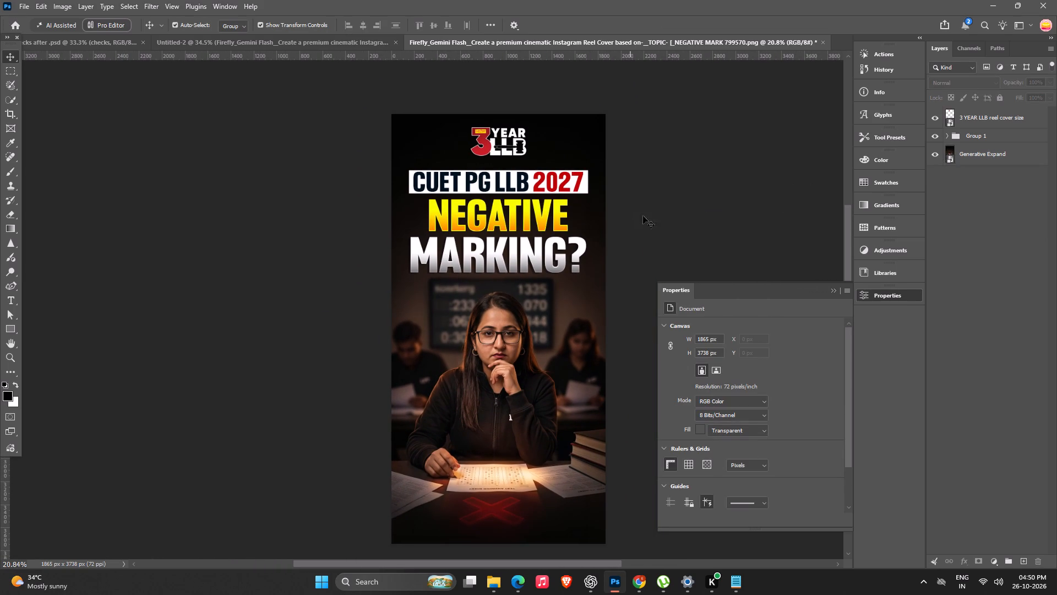
Ungroup the headline group into its separate text and rectangle layers.
left_click(530, 263)
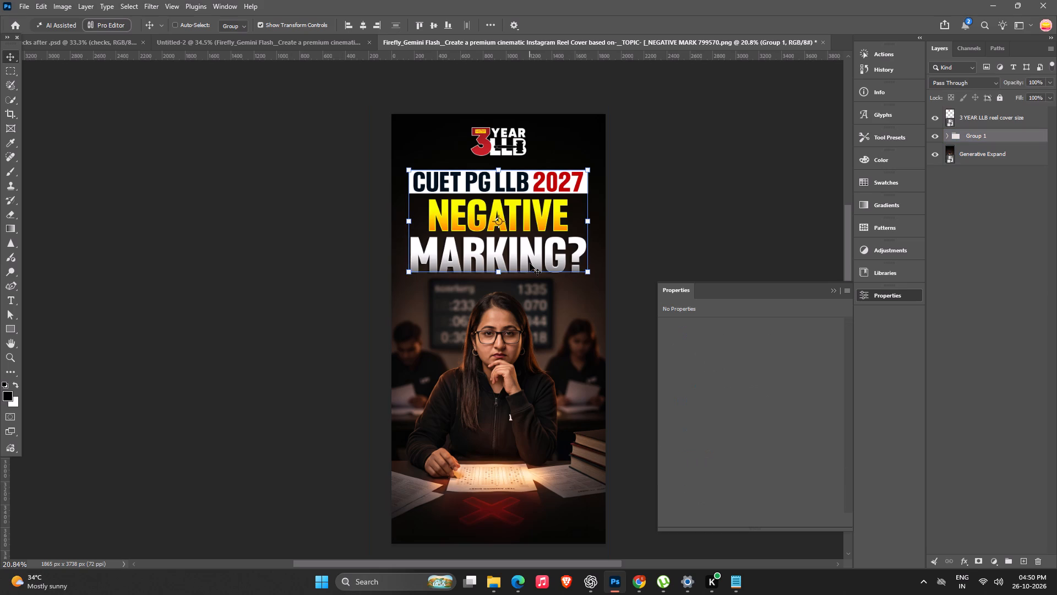
key("ctrl+shift+g")
left_click(659, 219)
Centre the NEGATIVE and MARKING? text layers horizontally on the canvas.
left_click(514, 259)
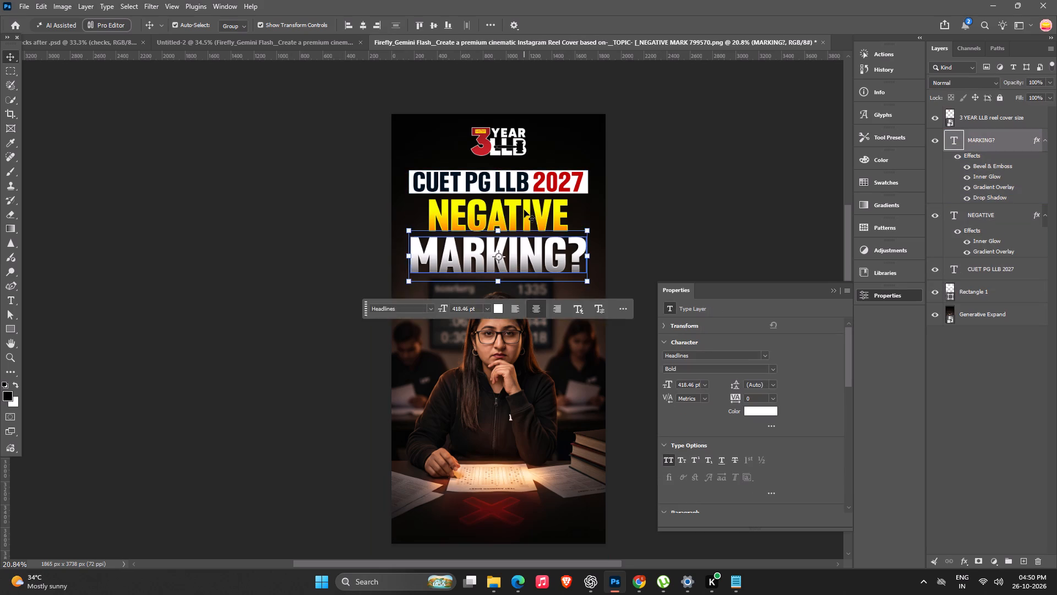
left_click(524, 210, "shift")
left_click(363, 25)
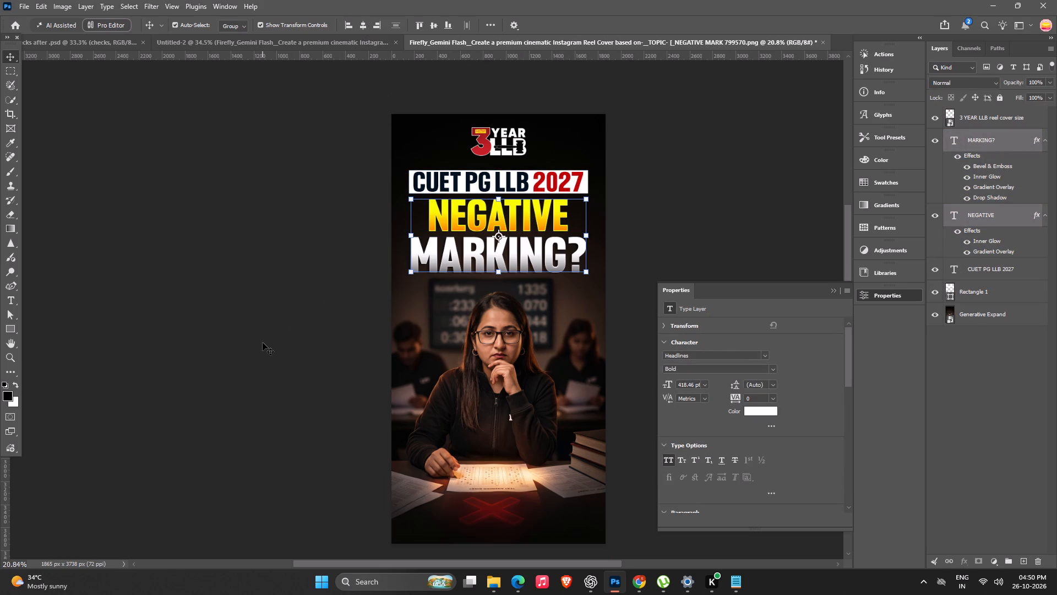
left_click(263, 343)
Scale the NEGATIVE text to about 93% around its centre and nudge it down 20 px.
key("space")
key("space")
key("space")
key("space")
left_click_drag(276, 359, 262, 355)
scroll(518, 300, "up", 1, "alt")
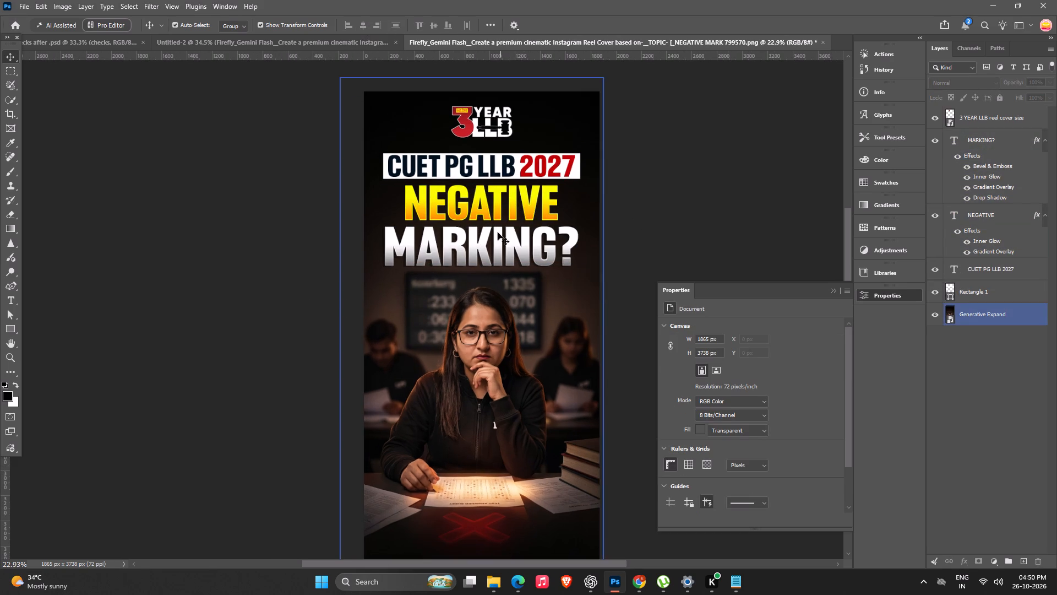
left_click(502, 207)
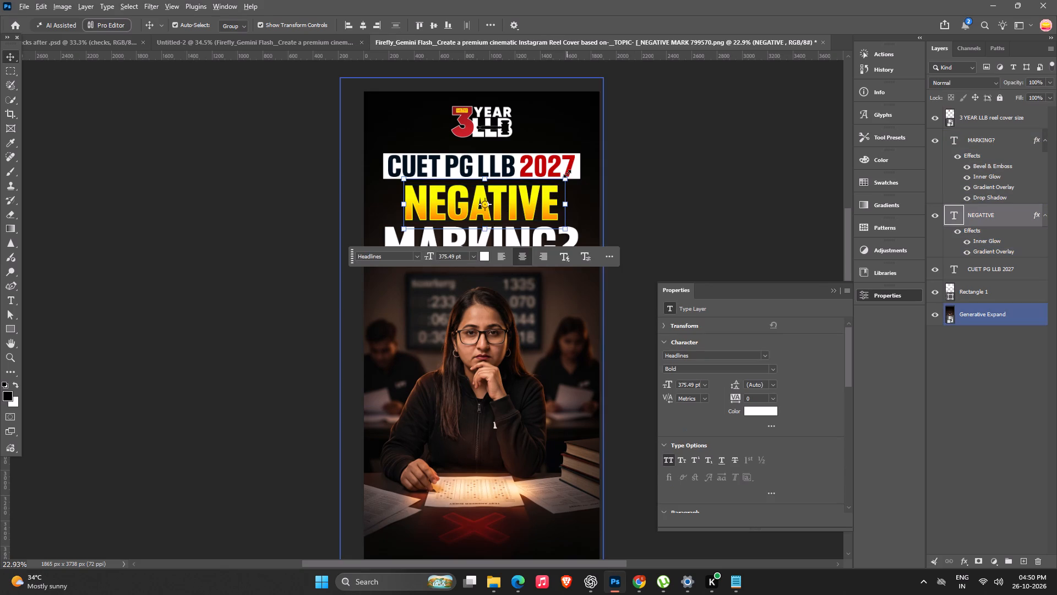
left_click_drag(567, 174, 561, 174, "alt")
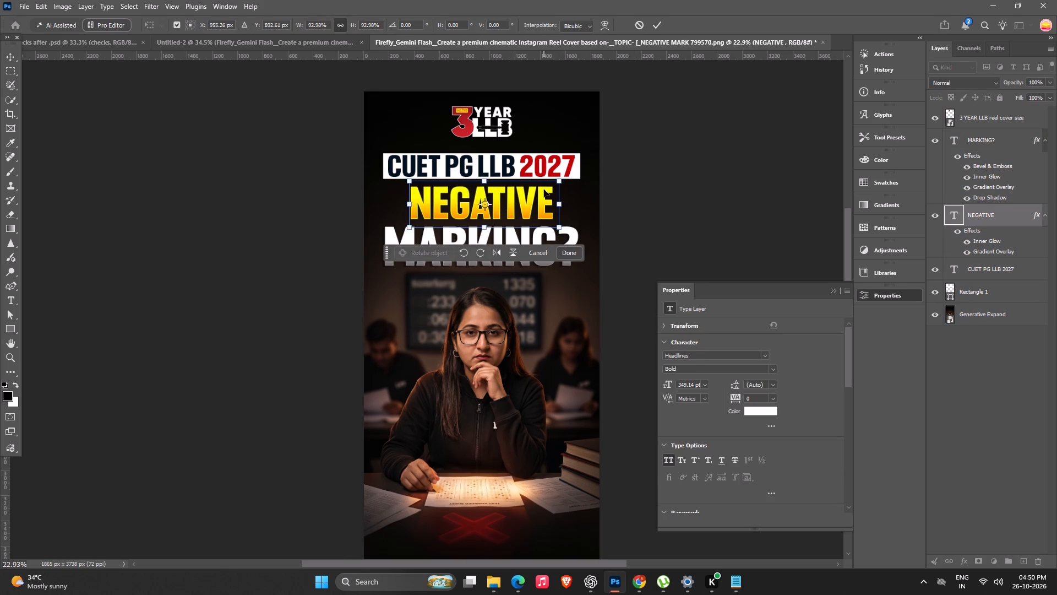
key("shift+Down")
key("shift+Down")
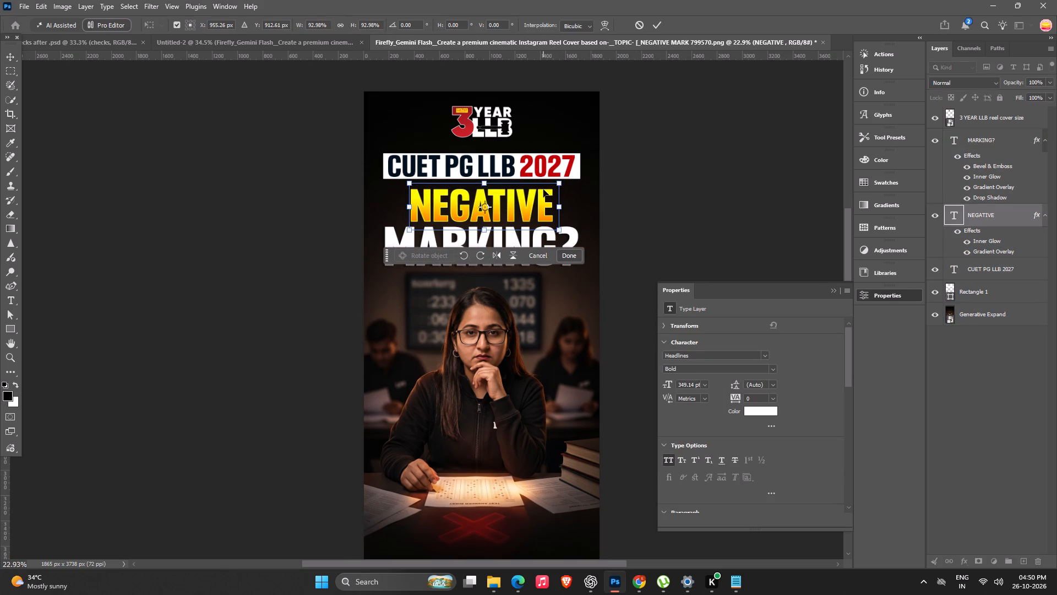
left_click(716, 231)
double_click(709, 228)
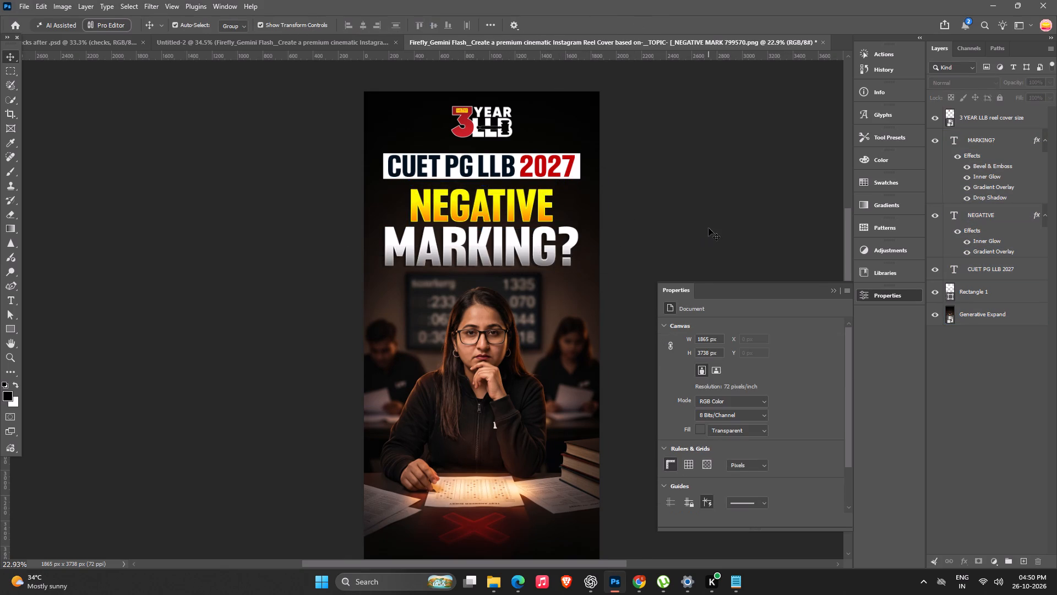
Enlarge the NEGATIVE text to about 105% around its centre, bringing it to about 366 pt.
scroll(690, 228, "down", 8, "alt")
key("space")
key("space")
key("space")
key("space")
key("space")
key("space")
key("space")
key("space")
left_click_drag(276, 321, 184, 294)
scroll(274, 287, "up", 4, "alt")
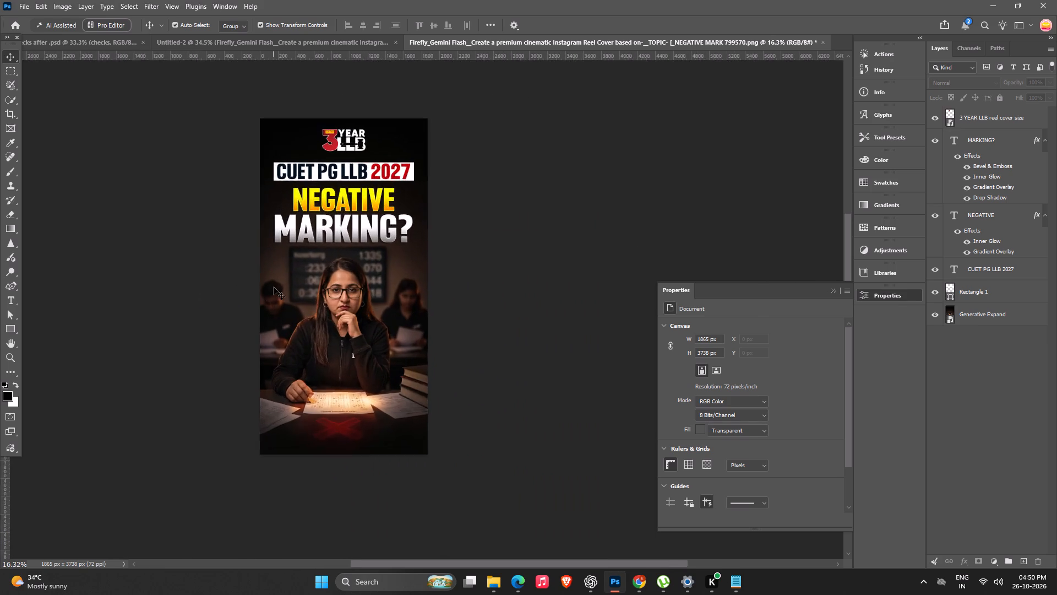
scroll(274, 287, "up", 2, "alt")
key("space")
left_click_drag(274, 288, 275, 302)
scroll(386, 224, "up", 3)
left_click(406, 156)
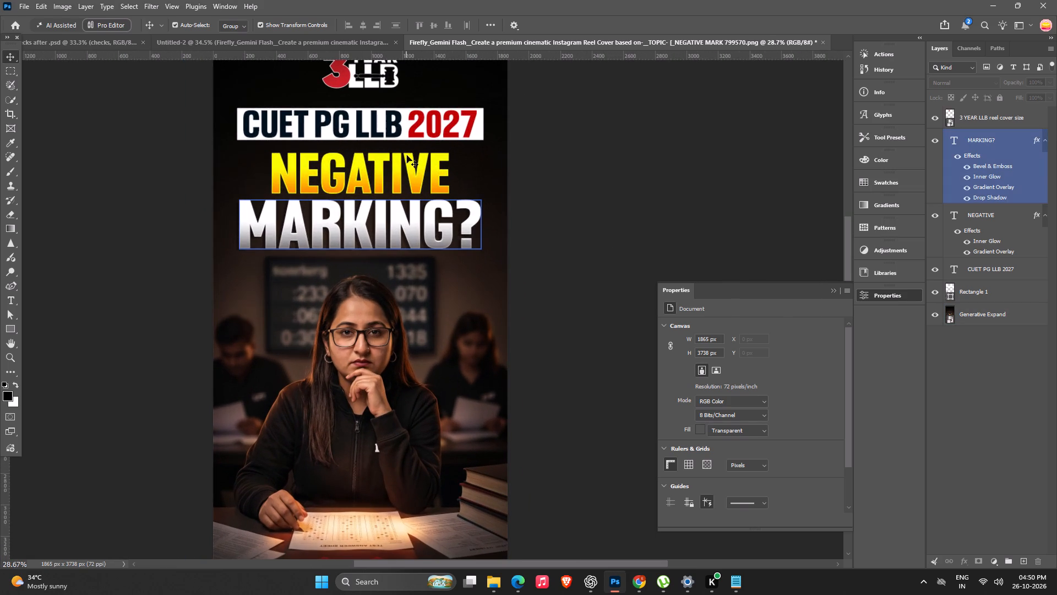
left_click_drag(459, 143, 464, 142, "alt")
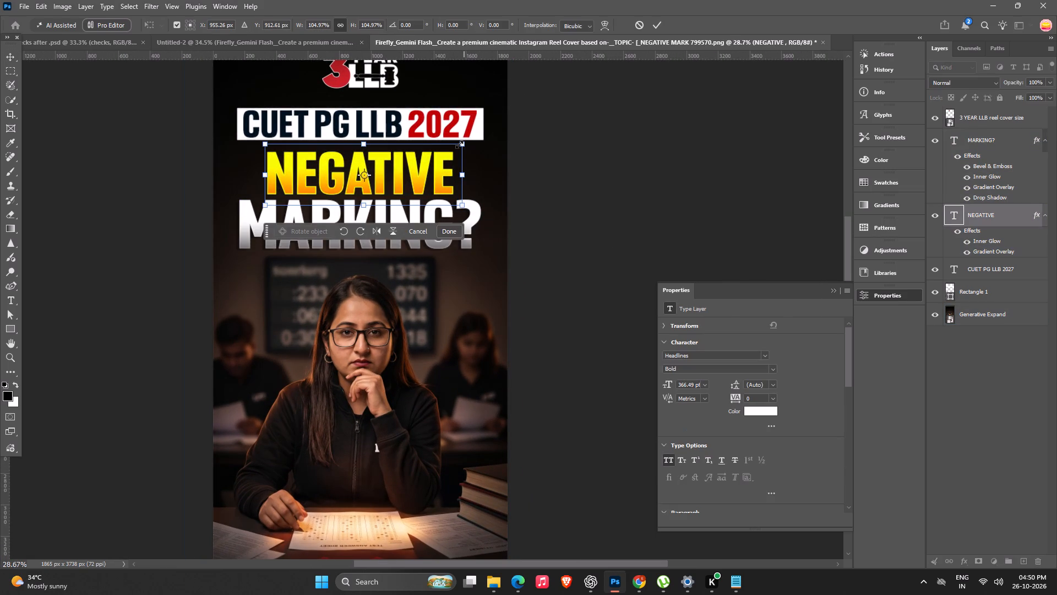
key("Return")
left_click(590, 173)
Draw a rectangle about 2368 × 969 px covering the headline area and extending past both canvas sides.
scroll(591, 175, "down", 7, "alt")
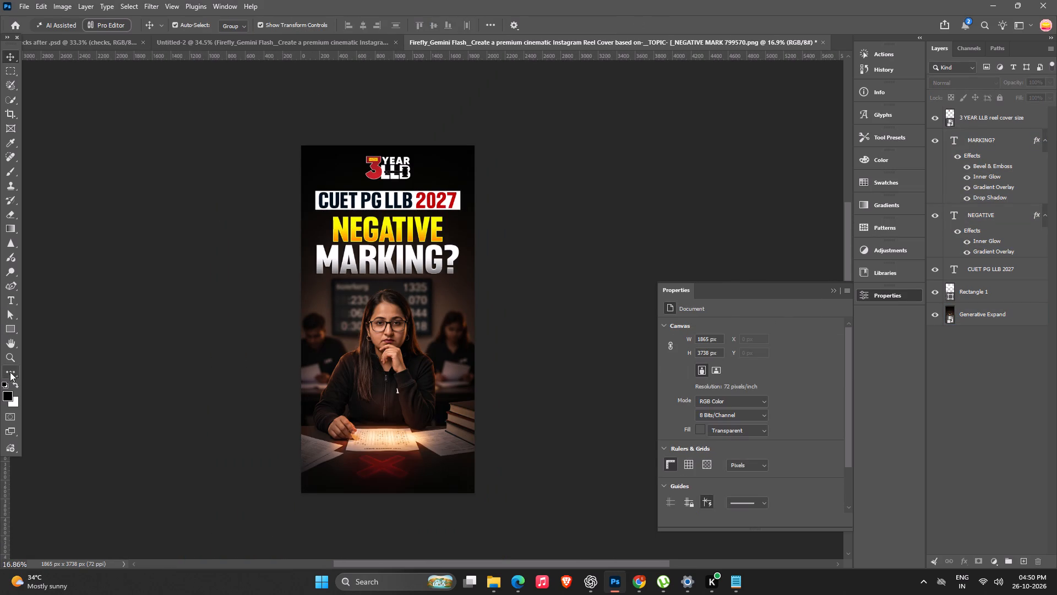
left_click(6, 328)
left_click_drag(279, 187, 478, 278)
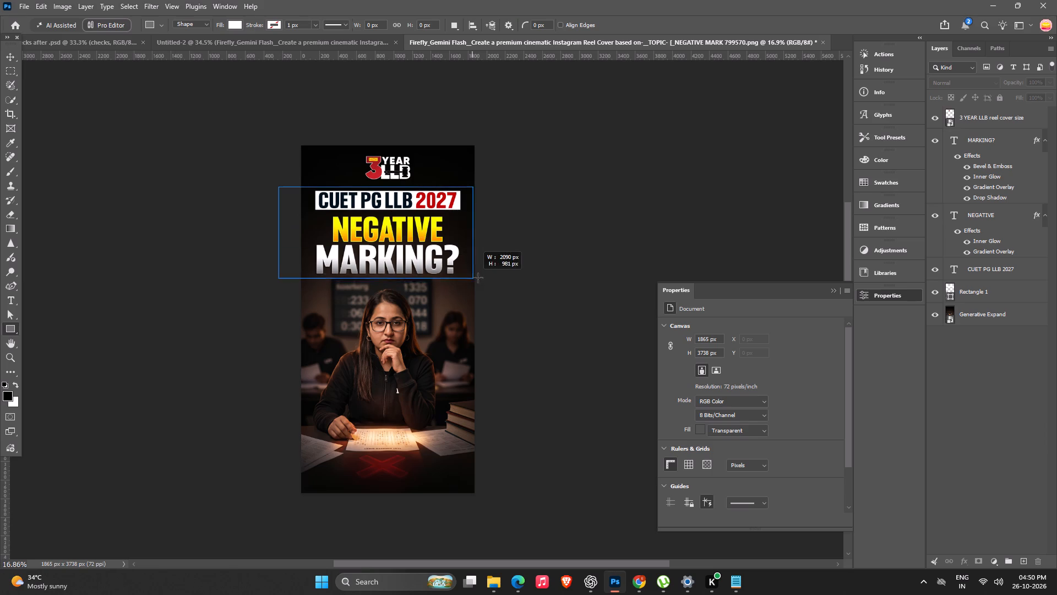
left_click_drag(478, 278, 498, 277)
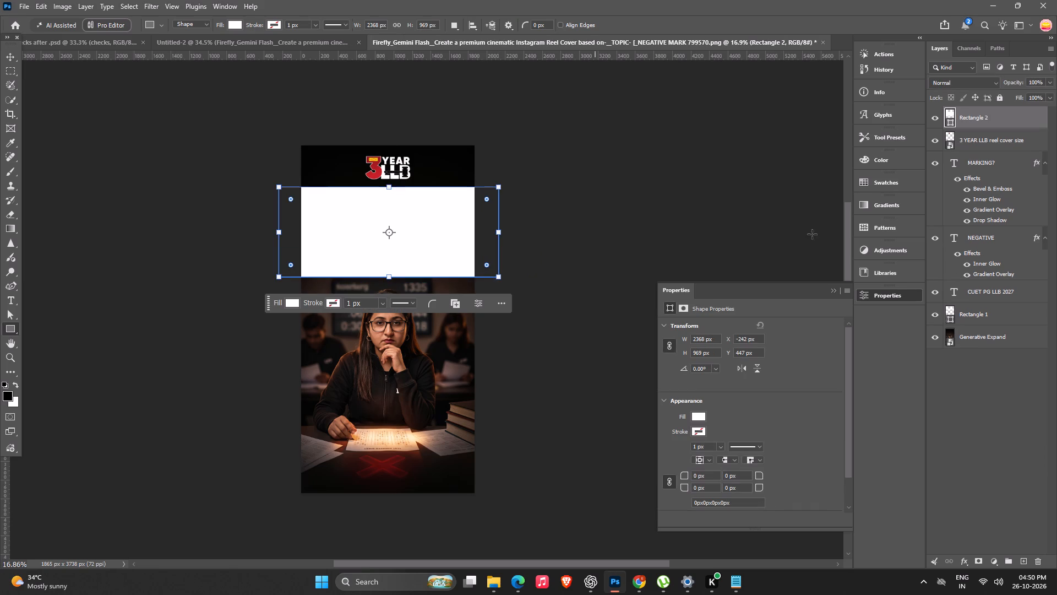
Change the new headline-area rectangle's fill colour to black.
double_click(954, 116)
left_click_drag(753, 397, 715, 460)
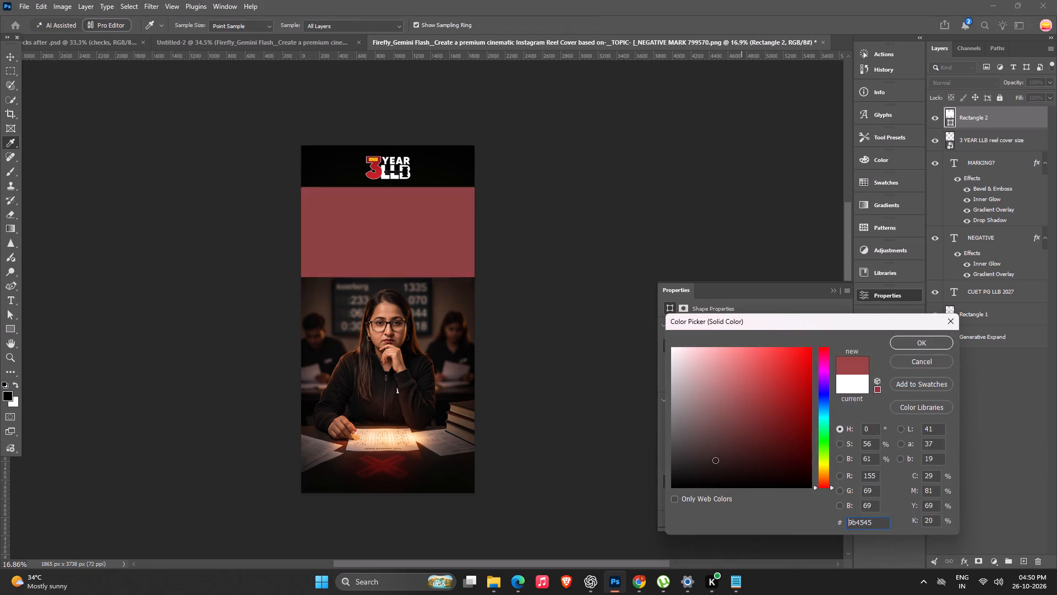
left_click_drag(715, 460, 563, 594)
left_click(898, 342)
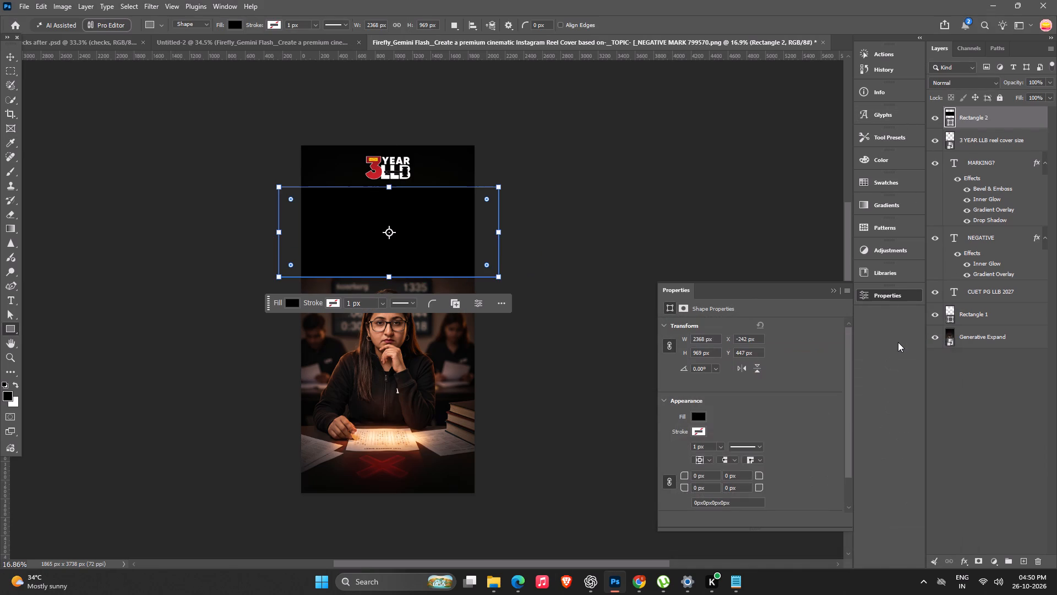
Move the black rectangle layer down the stack to just above the Generative Expand background.
key("ctrl+bracketleft")
key("ctrl+bracketleft")
key("ctrl+bracketleft")
key("ctrl+bracketleft")
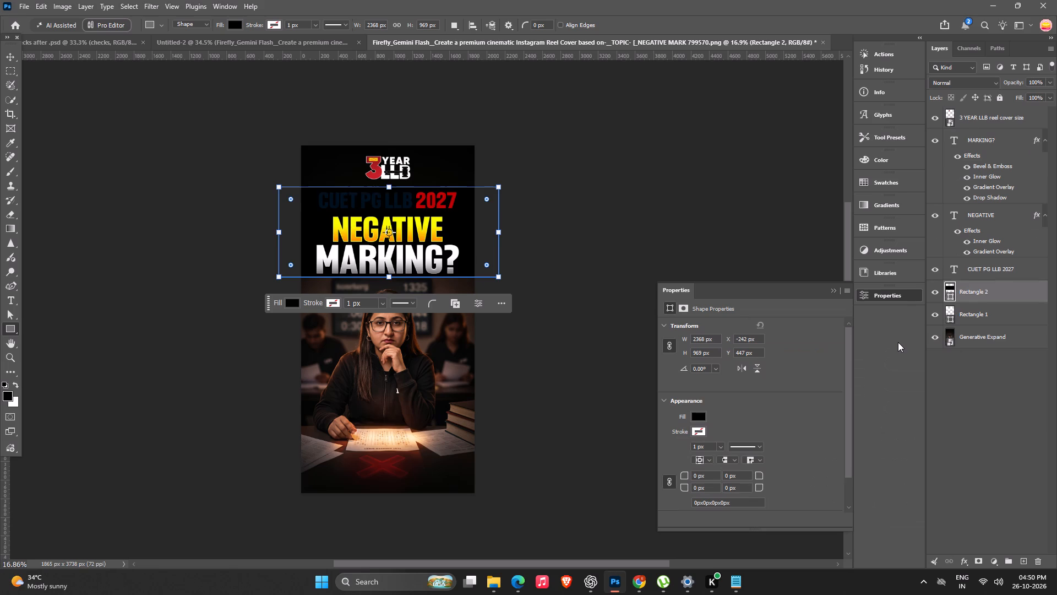
key("ctrl+bracketleft")
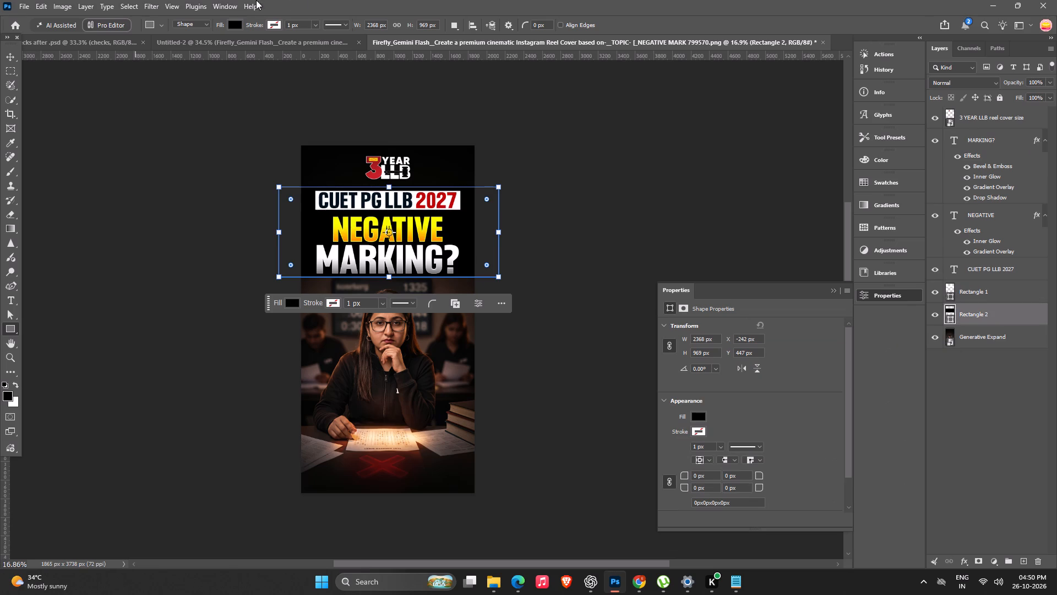
Convert the black rectangle to a smart object and apply a Gaussian Blur with a 332.2 px radius.
left_click(142, 7)
left_click(160, 181)
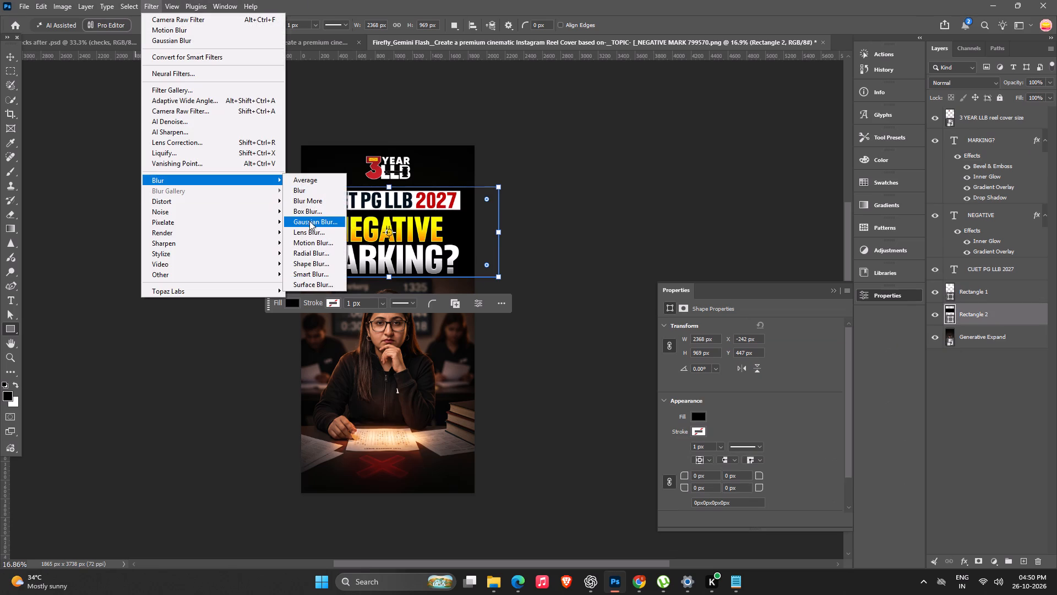
left_click(310, 224)
left_click(490, 218)
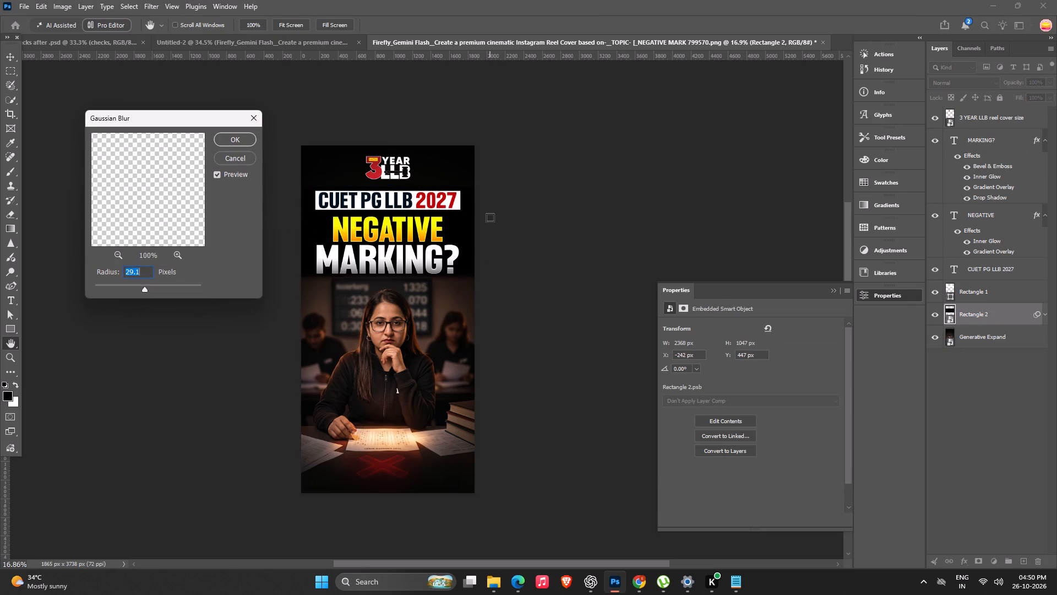
left_click_drag(151, 291, 185, 286)
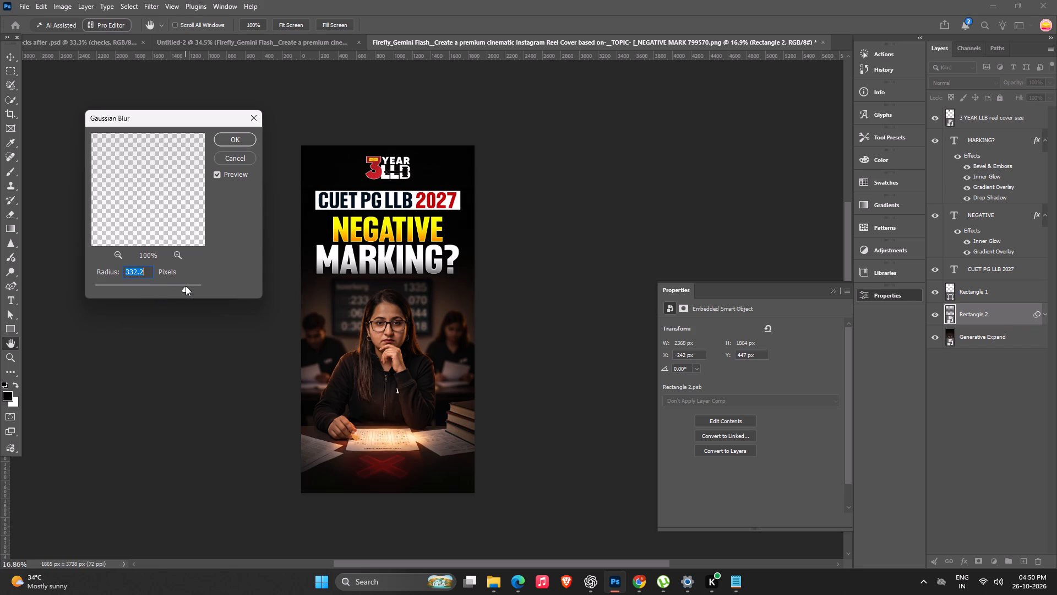
left_click_drag(186, 286, 196, 284)
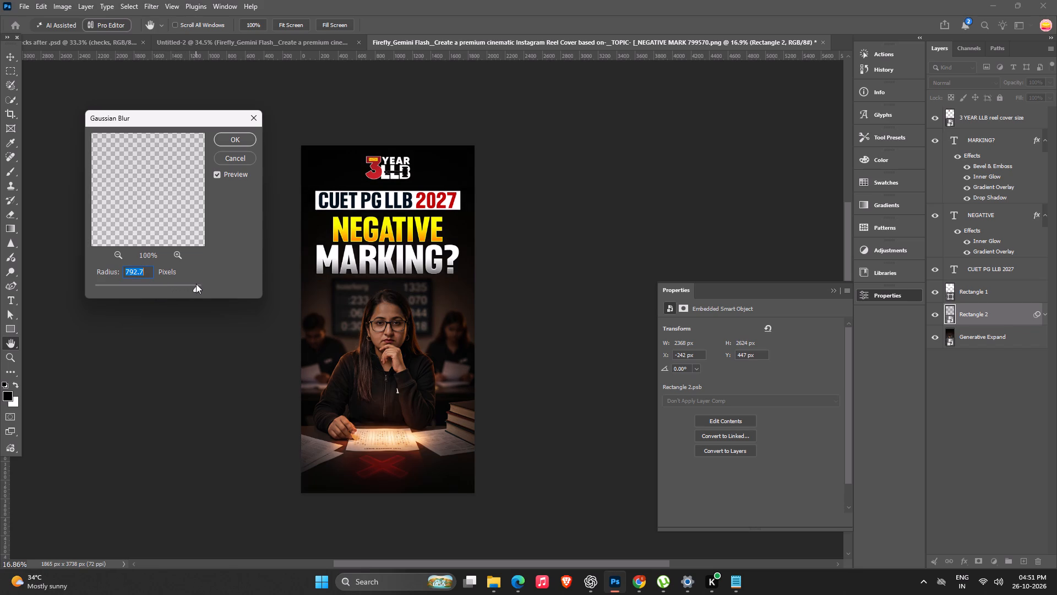
left_click_drag(196, 284, 228, 269)
left_click_drag(199, 286, 185, 285)
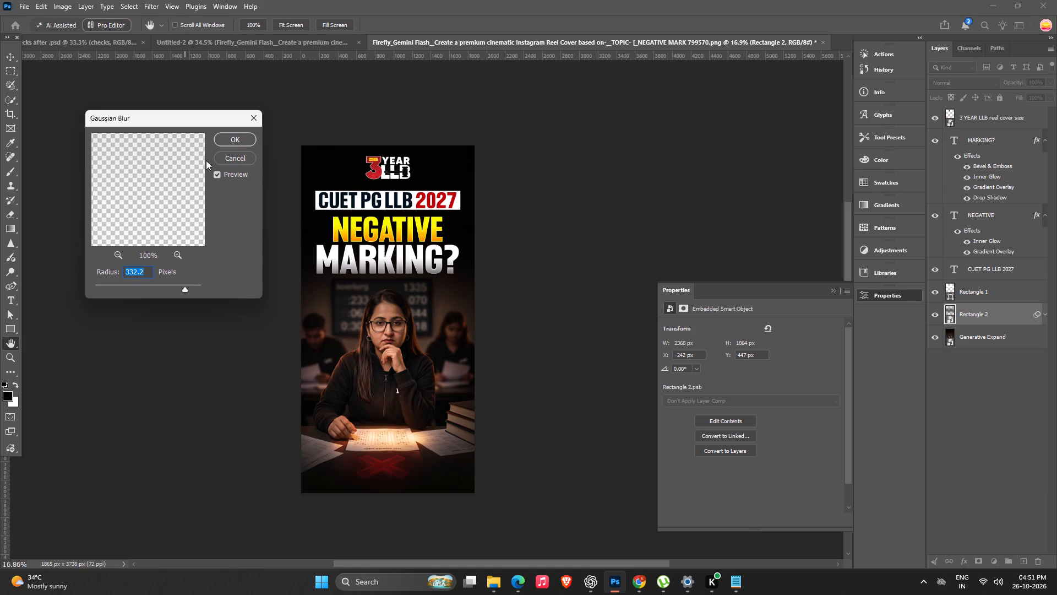
left_click(224, 140)
Add a layer mask to the blurred black rectangle layer.
left_click(979, 564)
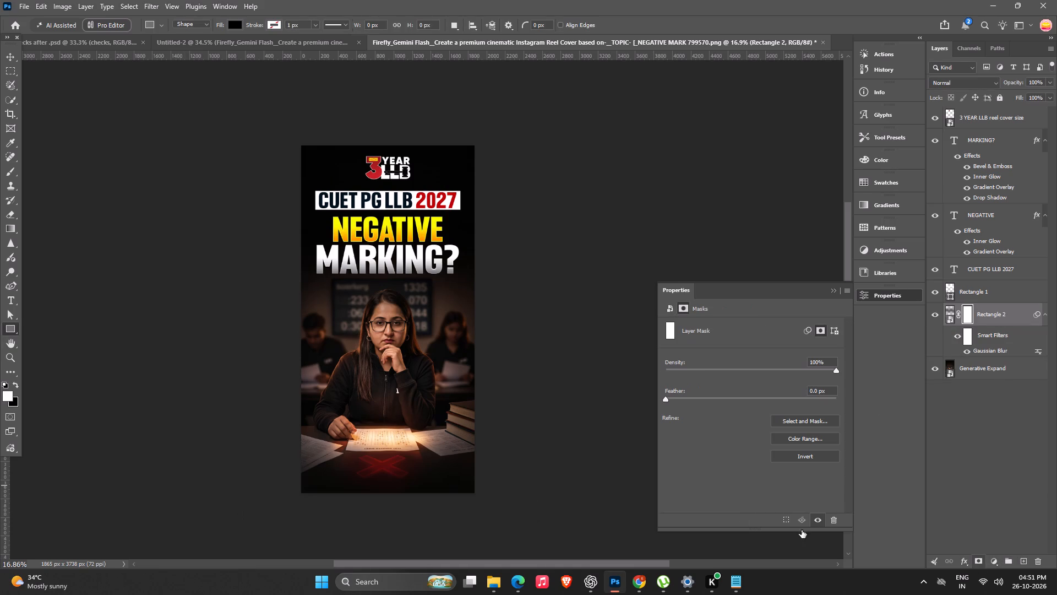
Paint black with a large soft brush on the blurred rectangle's layer mask across the woman's face and the area around it.
key("b")
left_click_drag(366, 365, 379, 357)
double_click(385, 332)
left_click_drag(385, 310, 397, 348)
key("x")
left_click_drag(373, 330, 383, 321)
triple_click(382, 321)
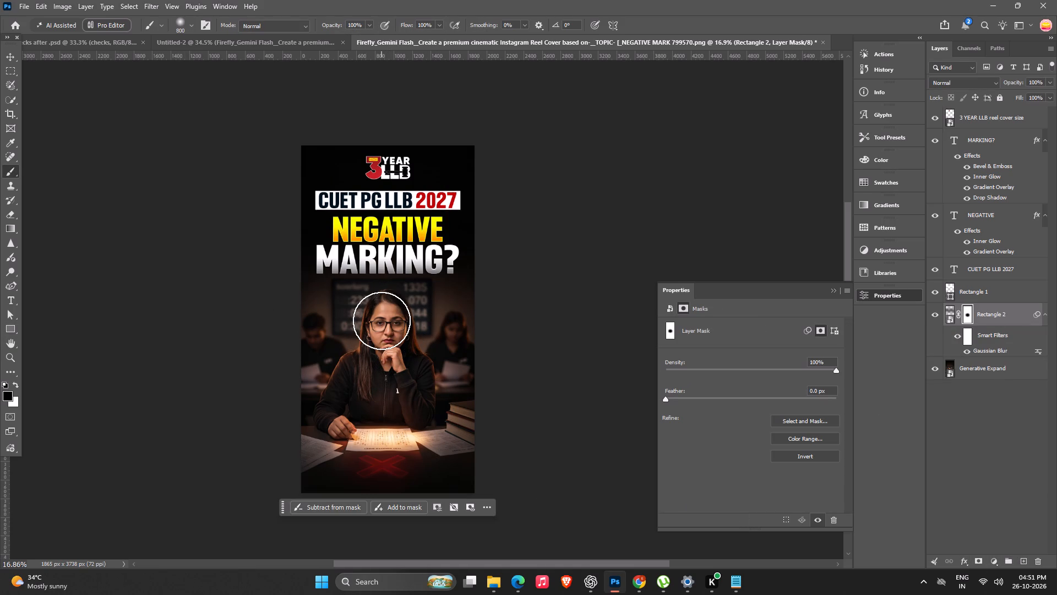
right_click_drag(382, 321, 417, 364)
left_click_drag(382, 321, 426, 339)
left_click_drag(451, 339, 631, 351)
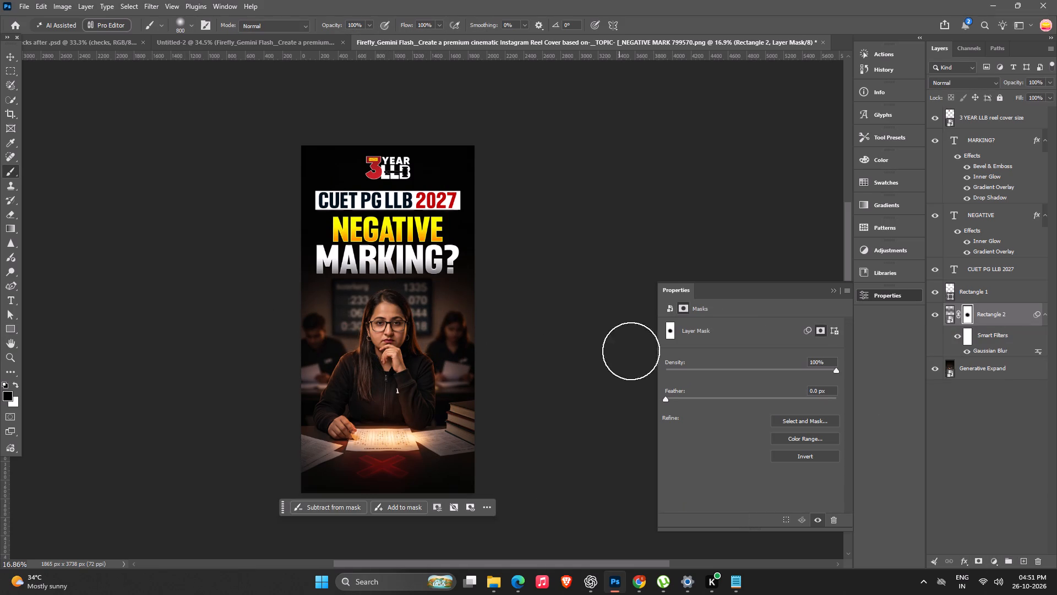
left_click_drag(631, 351, 208, 174)
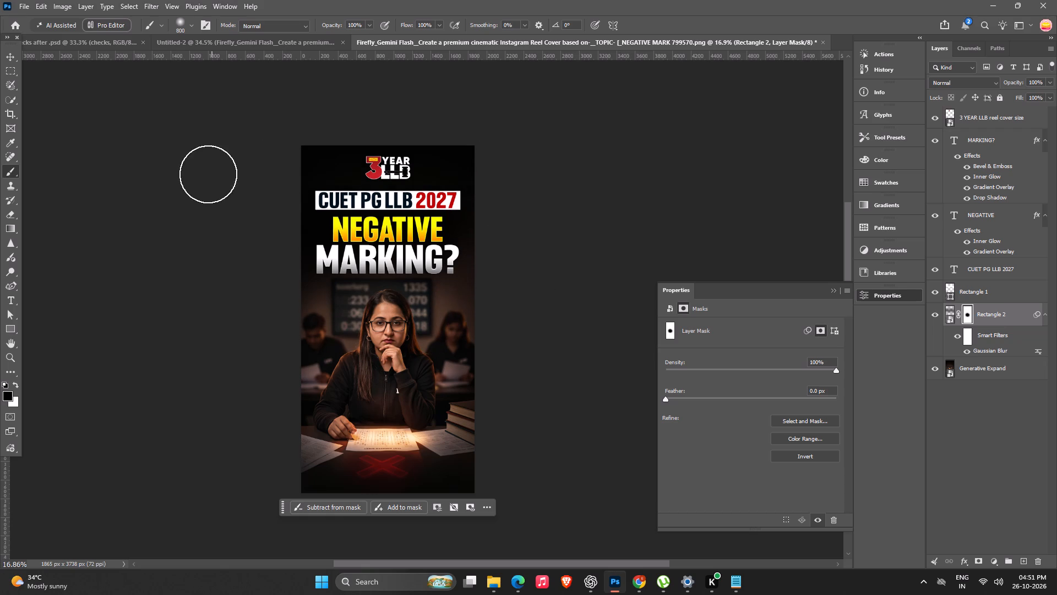
left_click_drag(208, 174, 124, 349)
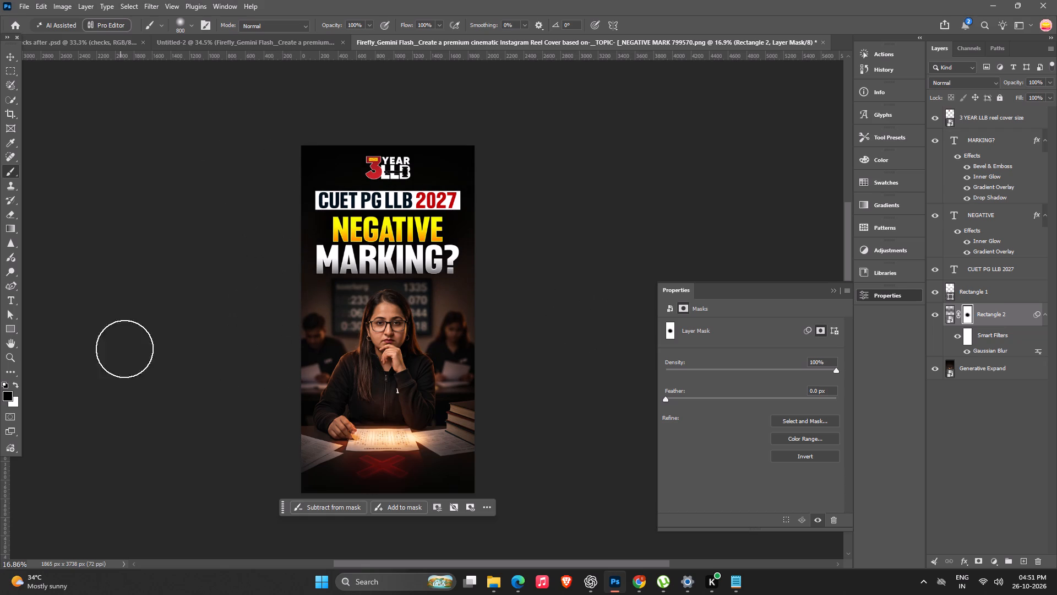
left_click_drag(124, 349, 707, 371)
left_click(10, 50)
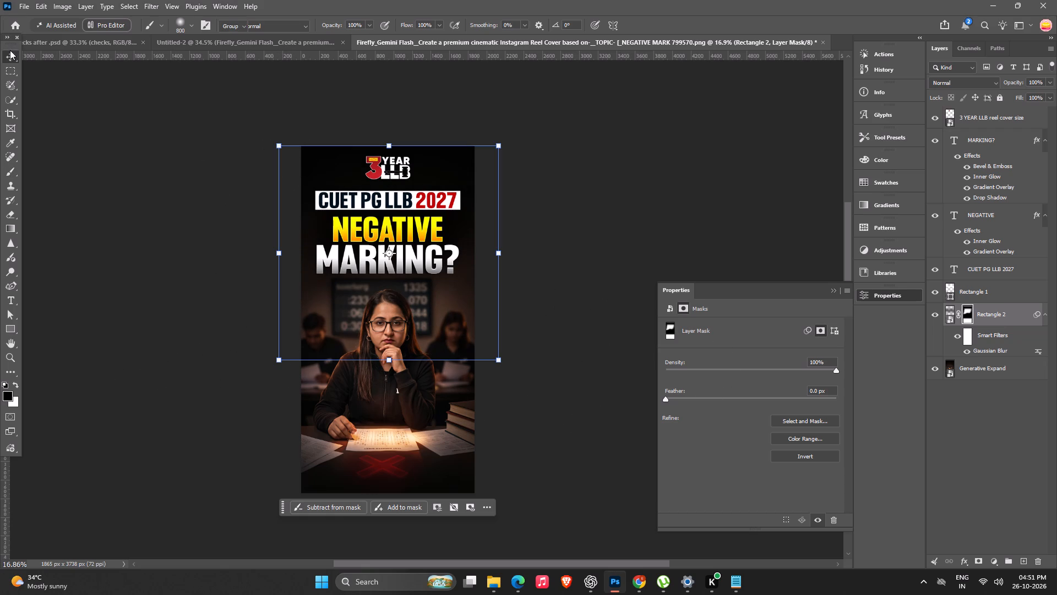
Stamp all visible layers into a new merged layer above the 3 YEAR LLB reel cover size layer.
left_click(1020, 127)
key("ctrl+alt+shift+e")
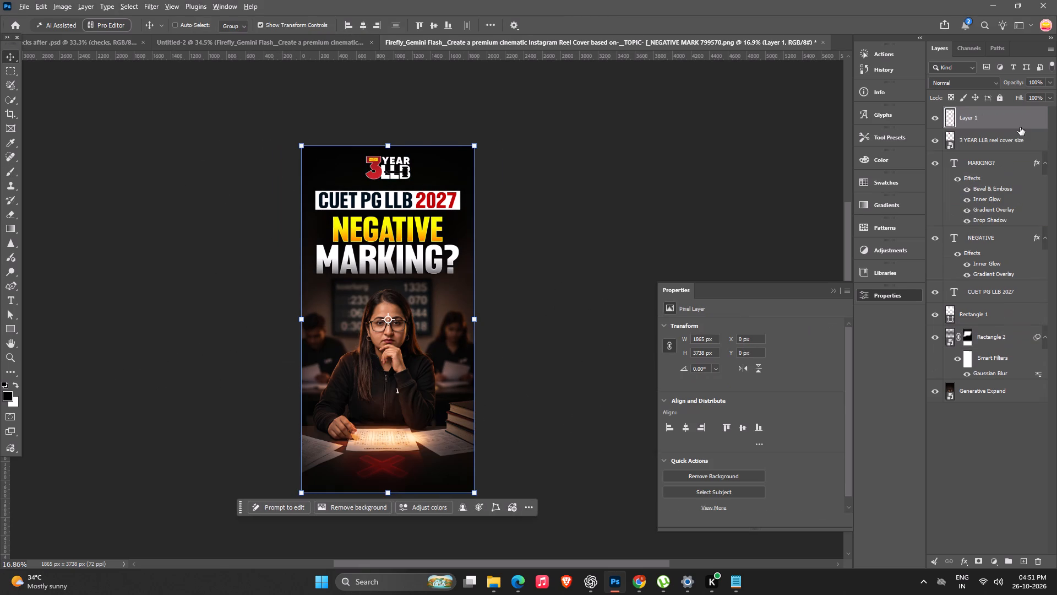
Open the merged layer in the Camera Raw Filter and set Texture to +7 and Clarity to +33.
key("ctrl+shift+a")
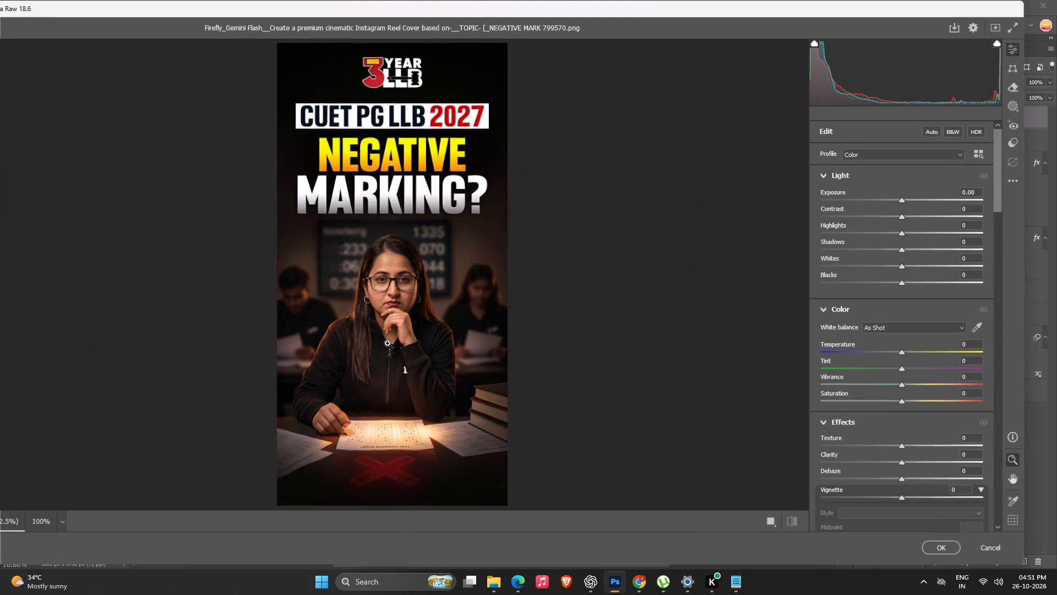
scroll(383, 338, "down", 5, "alt")
left_click_drag(908, 444, 924, 443)
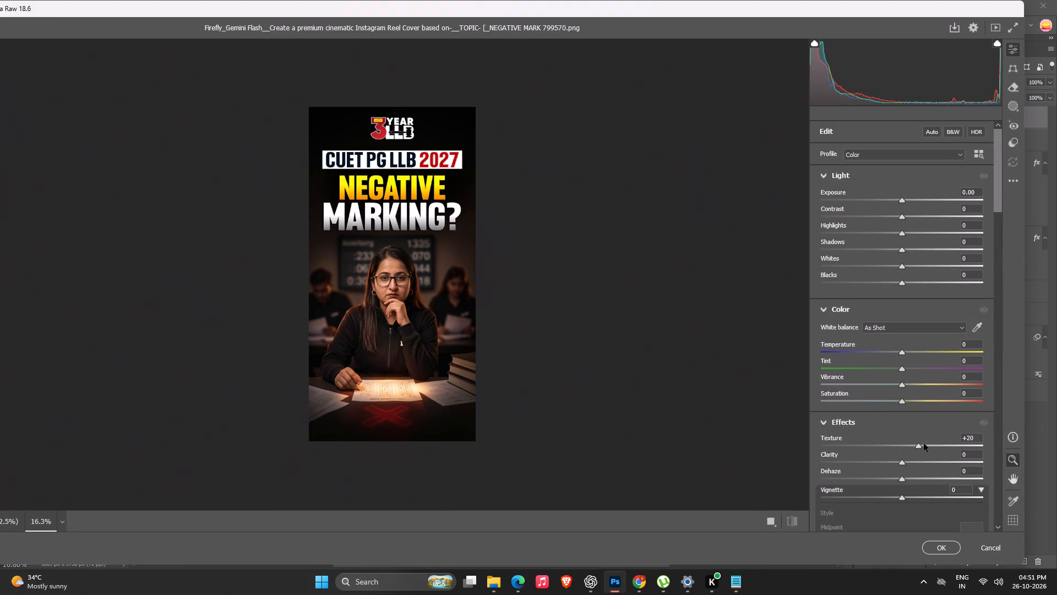
left_click_drag(924, 443, 927, 439)
left_click_drag(924, 446, 905, 444)
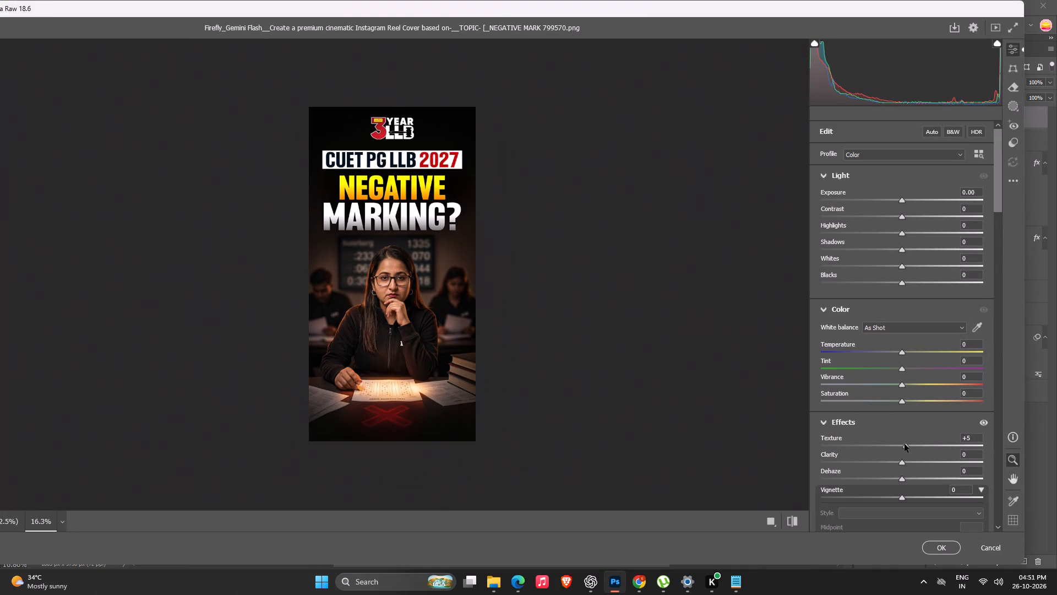
left_click_drag(905, 444, 905, 444)
left_click_drag(907, 460, 932, 457)
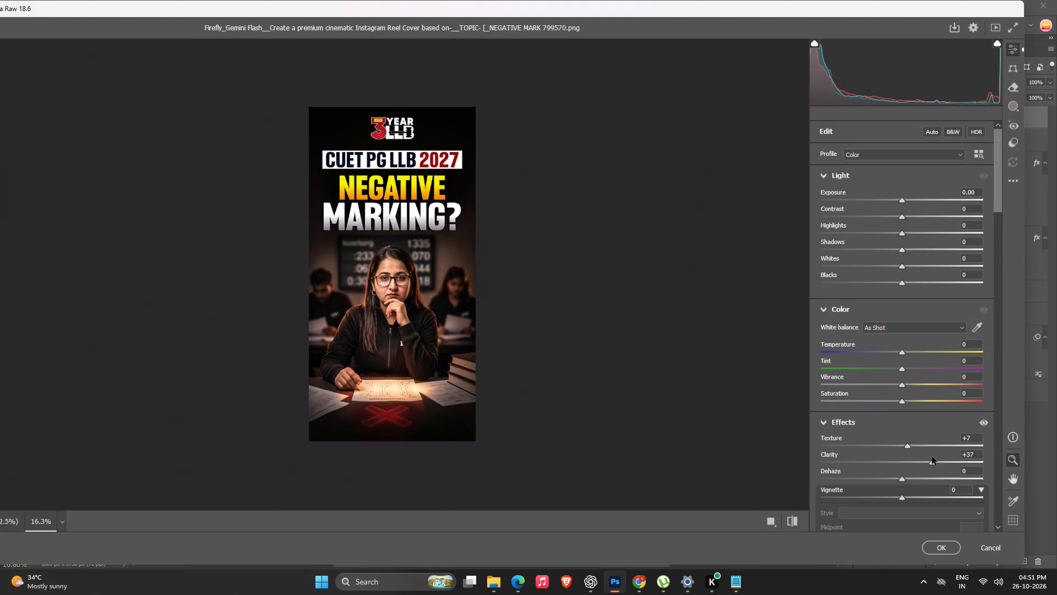
left_click_drag(932, 457, 928, 457)
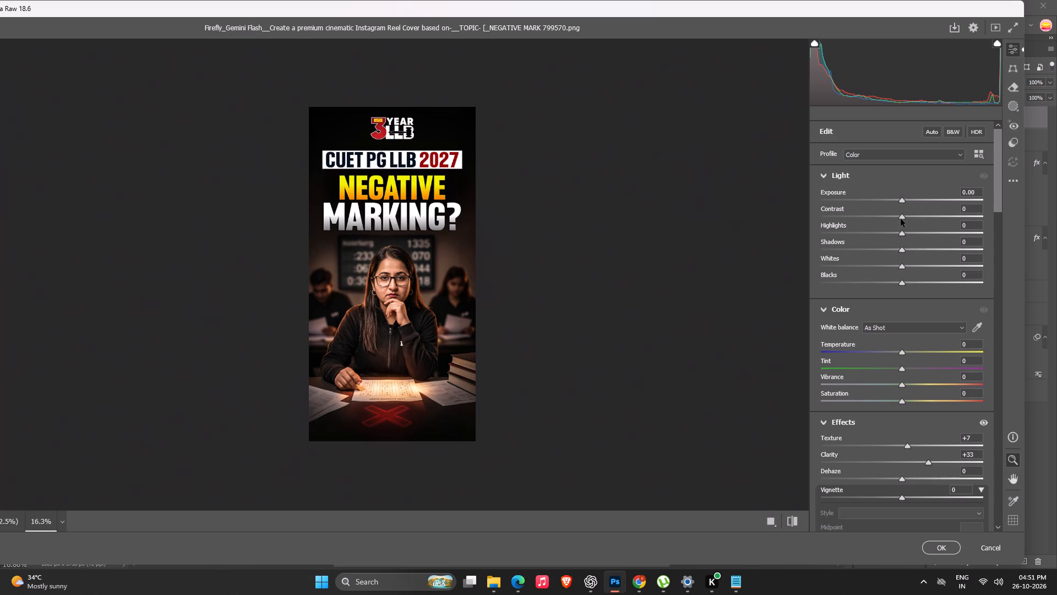
Set Dehaze to +11 and Vignette to about -14, leaving Contrast at 0, and apply the Camera Raw filter.
left_click_drag(901, 219, 909, 213)
key("ctrl+z")
left_click_drag(897, 478, 913, 478)
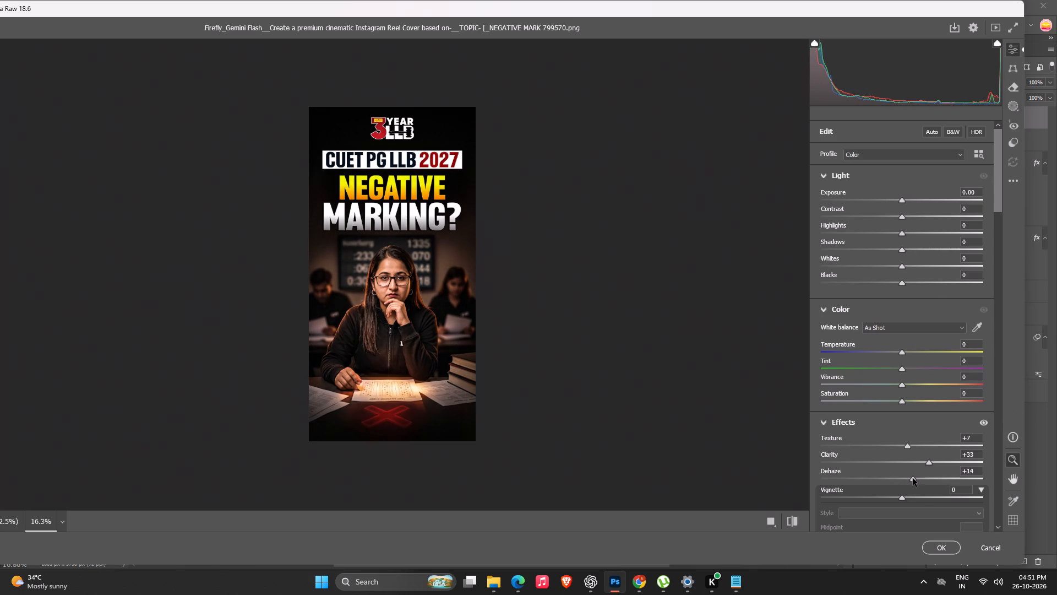
left_click_drag(913, 478, 911, 480)
left_click_drag(902, 499, 890, 496)
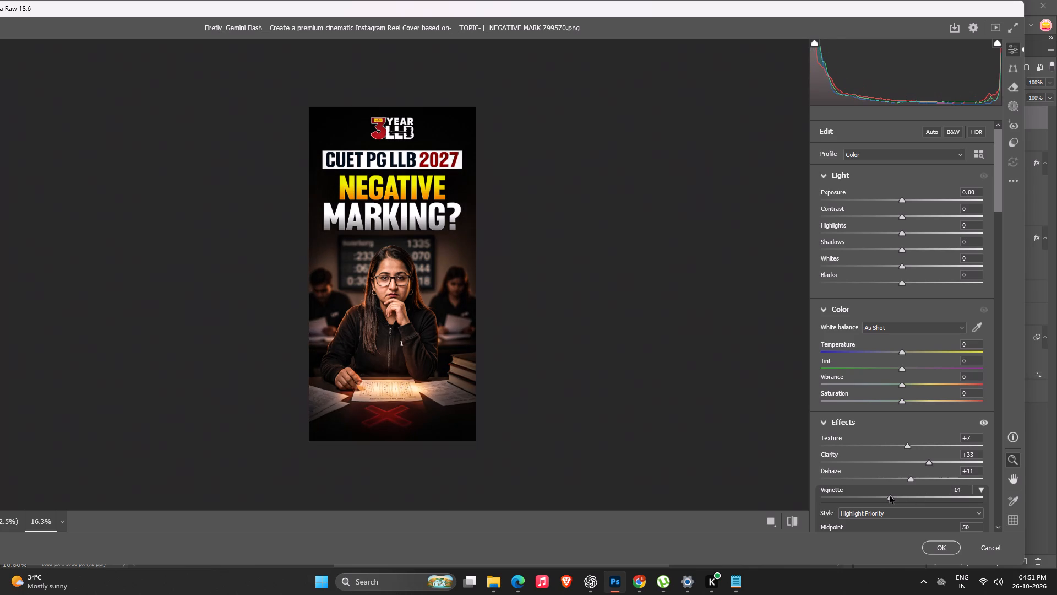
key("Return")
Examine the graded cover up close around the headline and face, and as a whole.
scroll(346, 301, "up", 7, "alt")
scroll(400, 365, "down", 4, "alt")
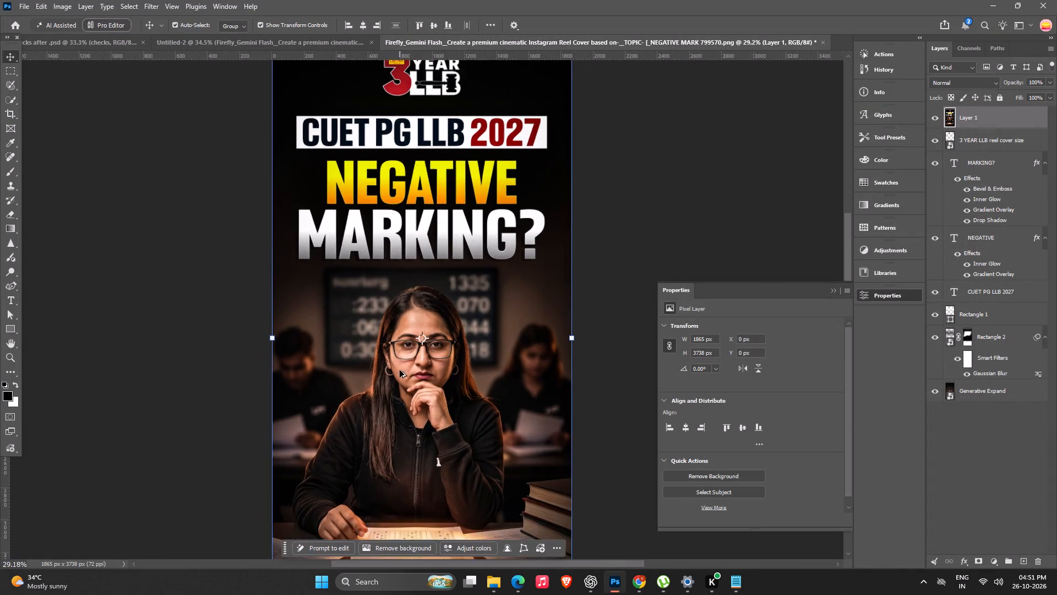
scroll(400, 370, "down", 2, "alt")
key("space")
key("space")
key("space")
key("space")
key("space")
key("space")
key("space")
key("space")
left_click_drag(415, 414, 372, 353)
left_click(374, 351)
Select the entire canvas and copy the merged cover to the clipboard.
key("ctrl+a")
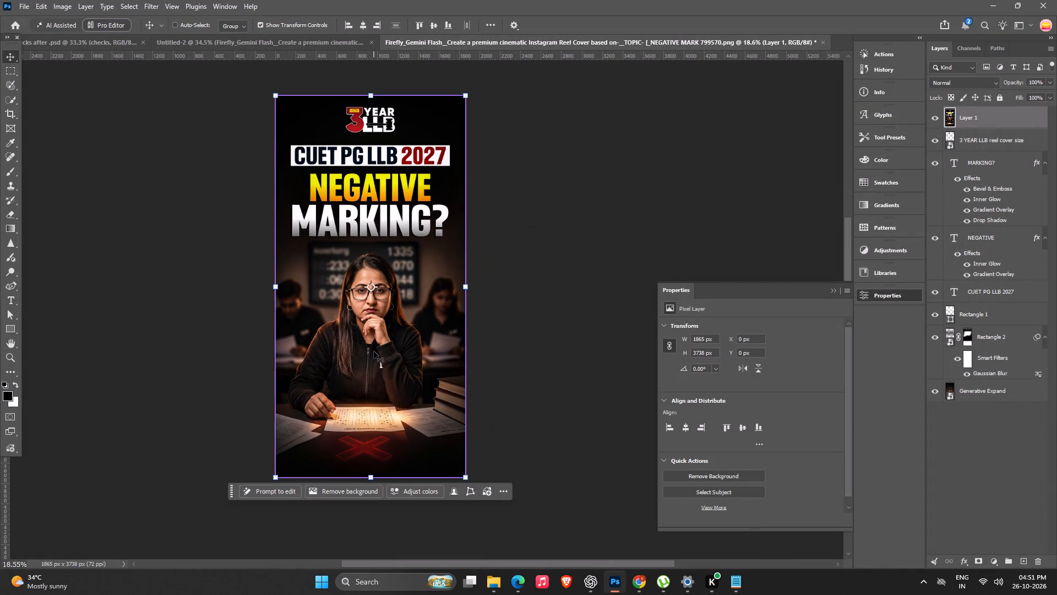
key("ctrl+shift+c")
key("ctrl+shift+c")
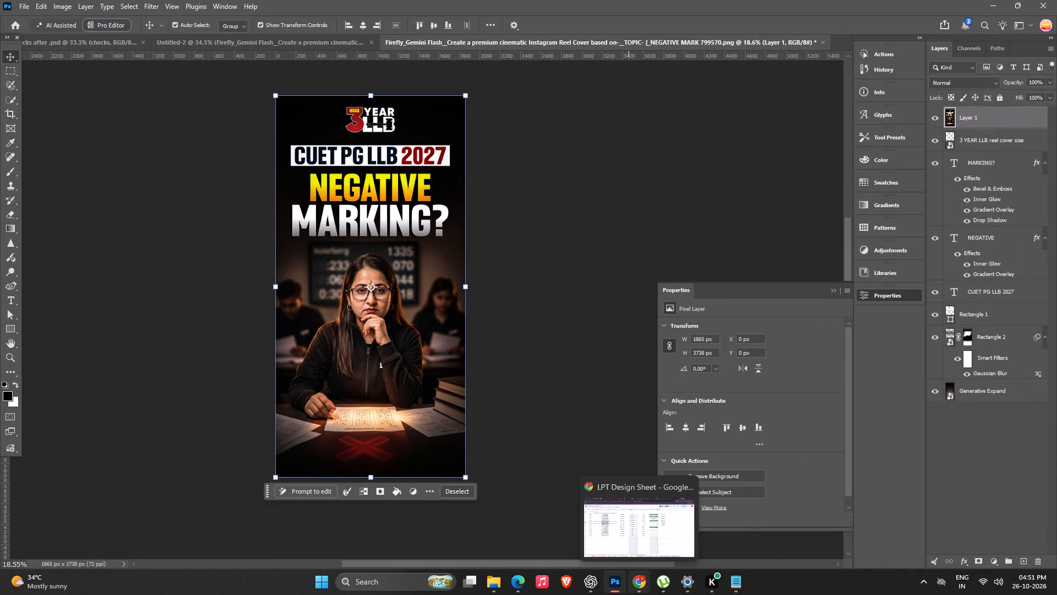
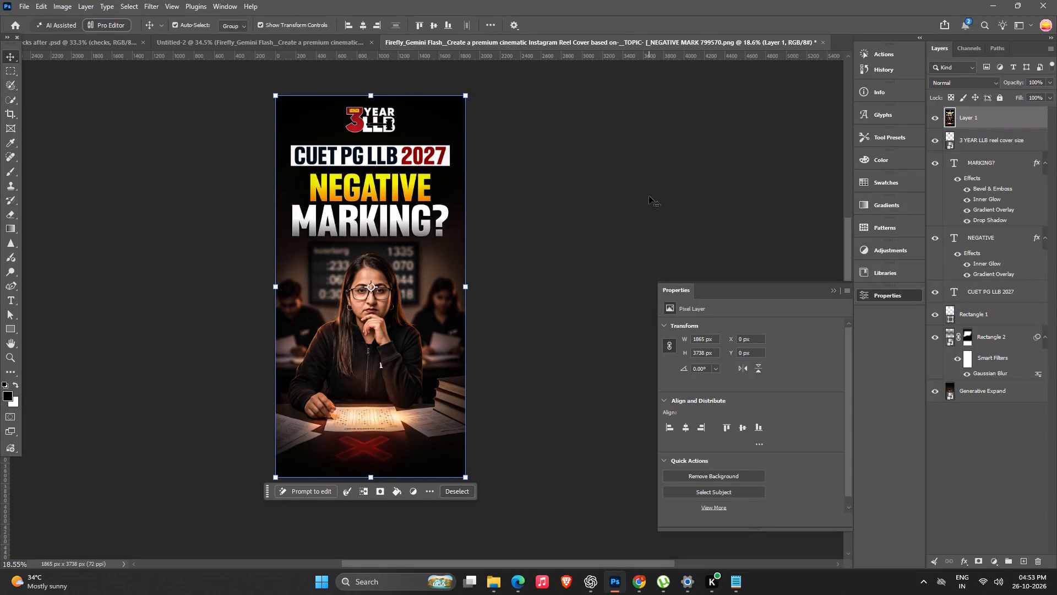
Deselect, and copy all the cover's layers from Generative Expand up to 3 YEAR LLB reel cover size, without merged Layer 1.
left_click(649, 196)
key("ctrl+d")
left_click(370, 346)
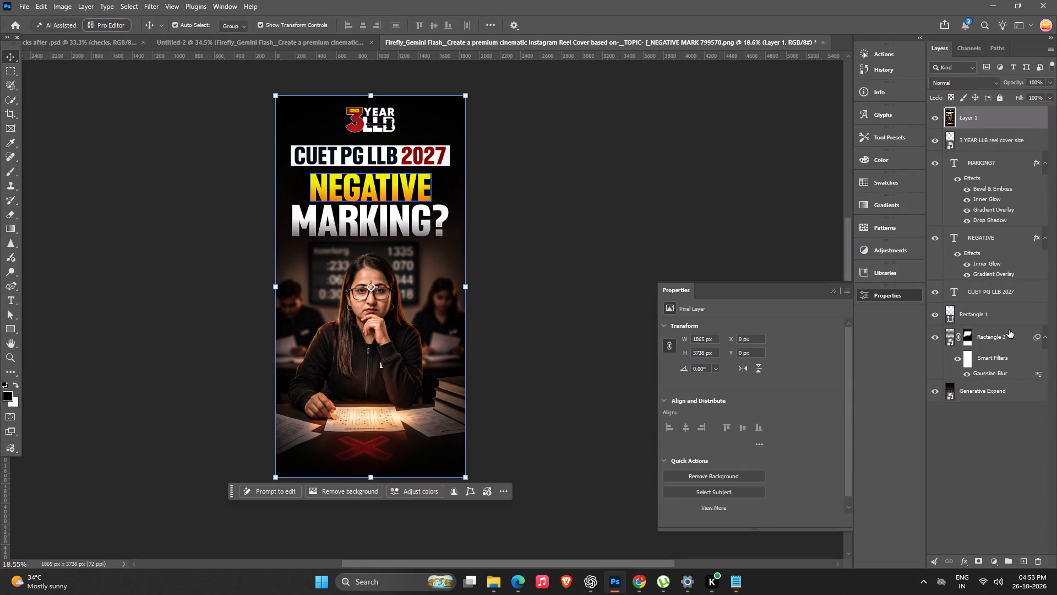
left_click(986, 386)
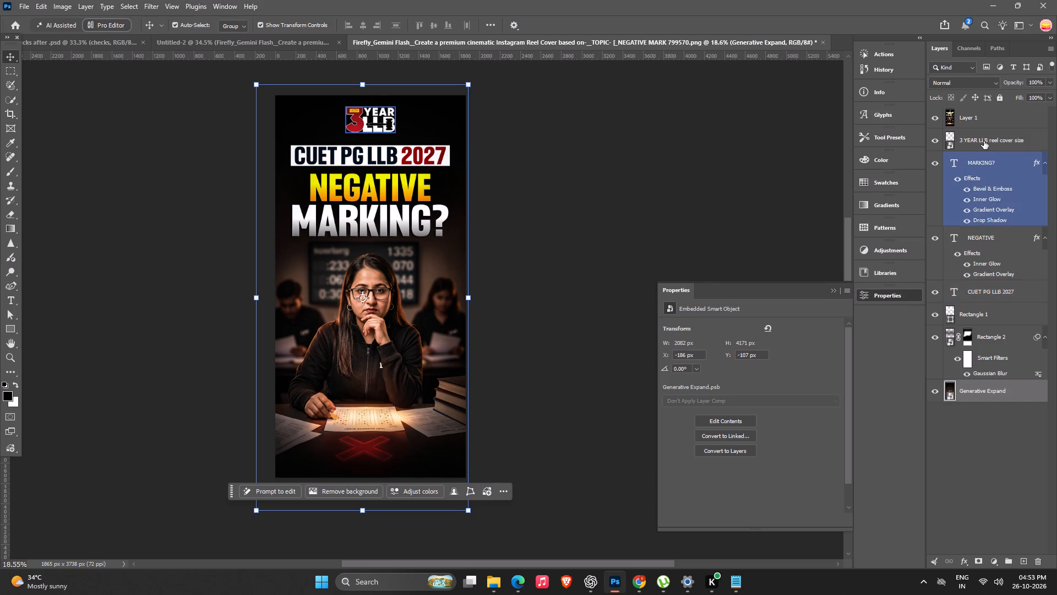
left_click(984, 141, "shift")
key("ctrl+c")
key("ctrl+c")
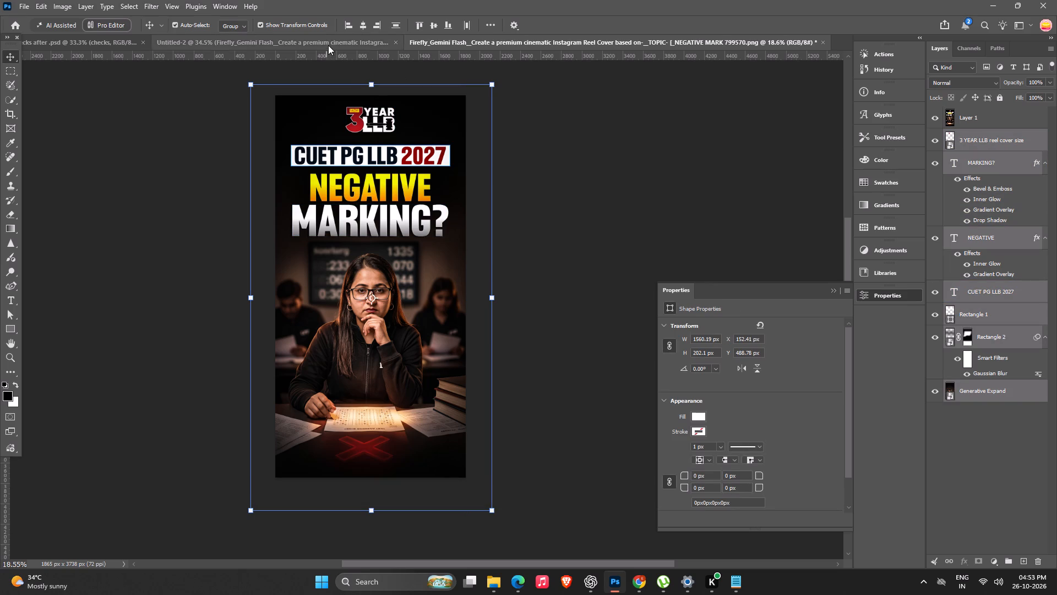
Paste the copied cover layers into Artboard 2 of the Untitled-2 document.
left_click(328, 45)
left_click(269, 263)
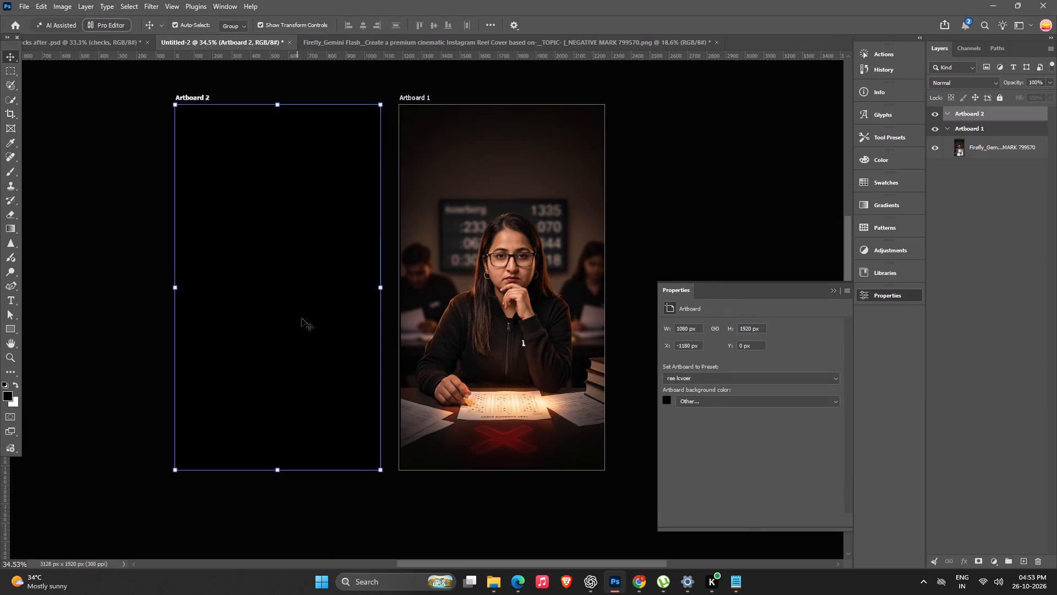
key("space")
key("space")
key("space")
left_click_drag(312, 314, 449, 286)
key("ctrl+v")
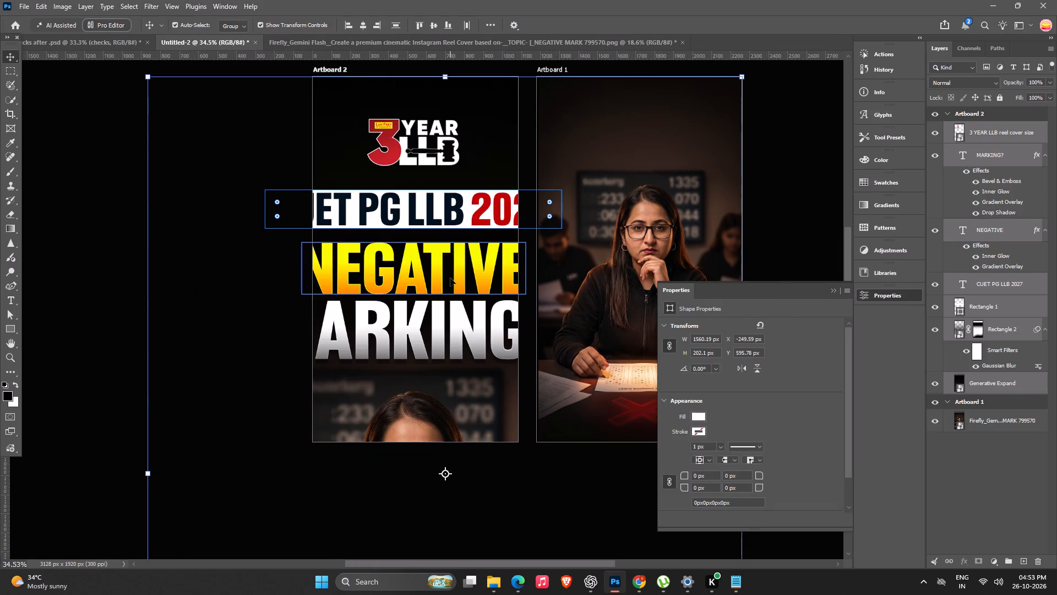
Scale the pasted cover layers to about 55.4% and position them to fill Artboard 2.
scroll(450, 278, "down", 7, "alt")
left_click_drag(611, 169, 488, 208, "alt")
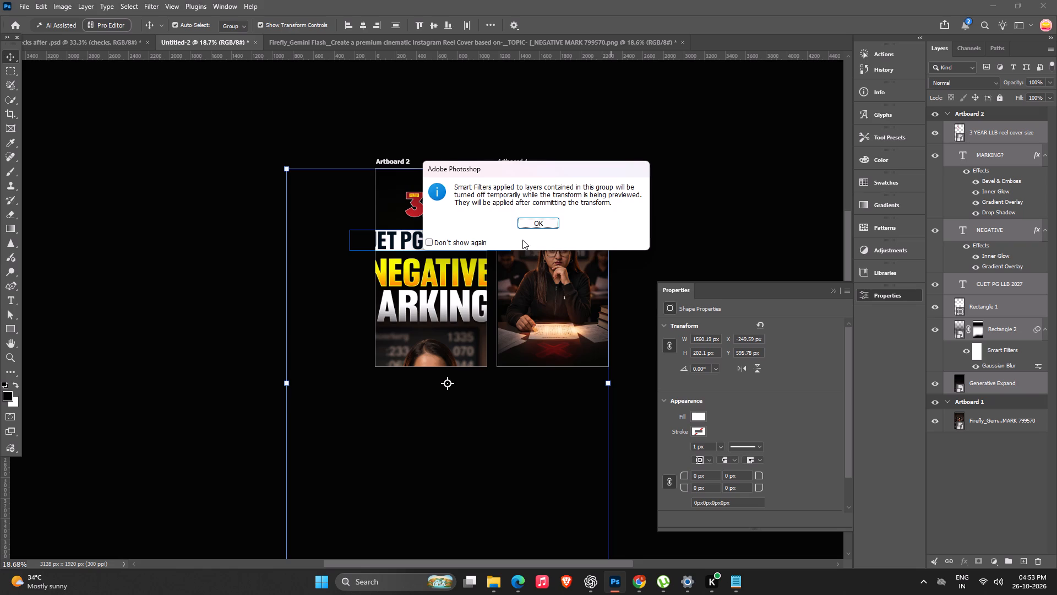
left_click(545, 225)
left_click_drag(608, 170, 445, 209, "alt")
left_click_drag(452, 314, 449, 213)
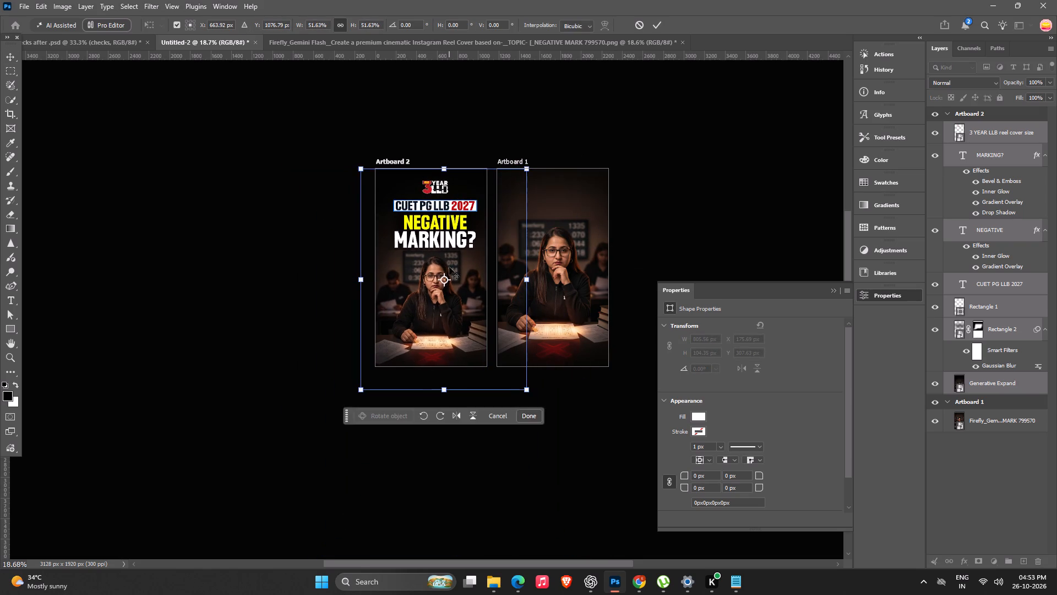
scroll(449, 279, "up", 6, "alt")
left_click_drag(587, 81, 593, 79, "alt")
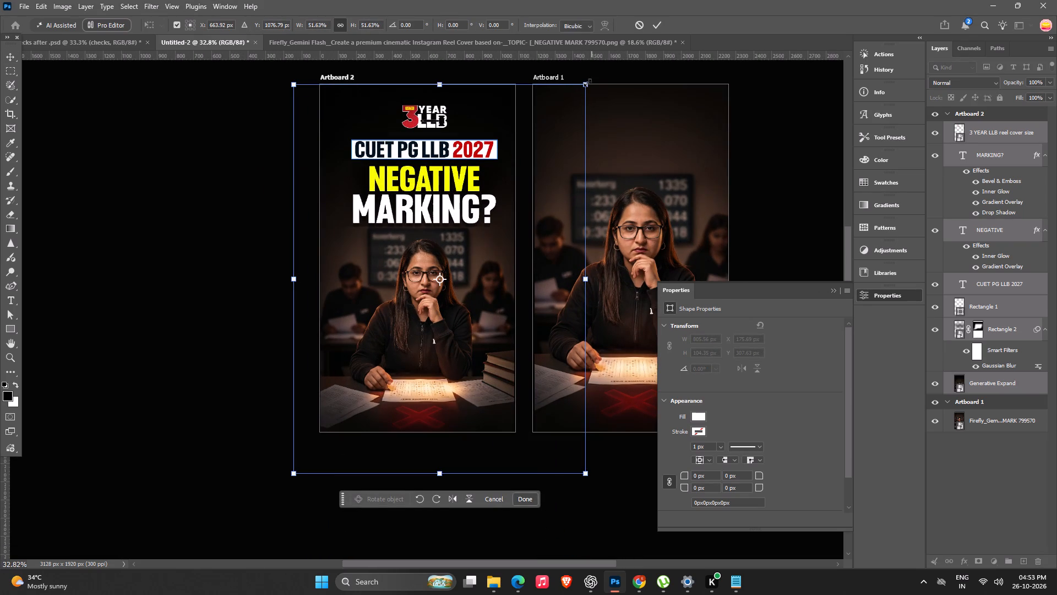
left_click_drag(584, 84, 598, 83, "alt")
left_click_drag(587, 86, 605, 81, "alt")
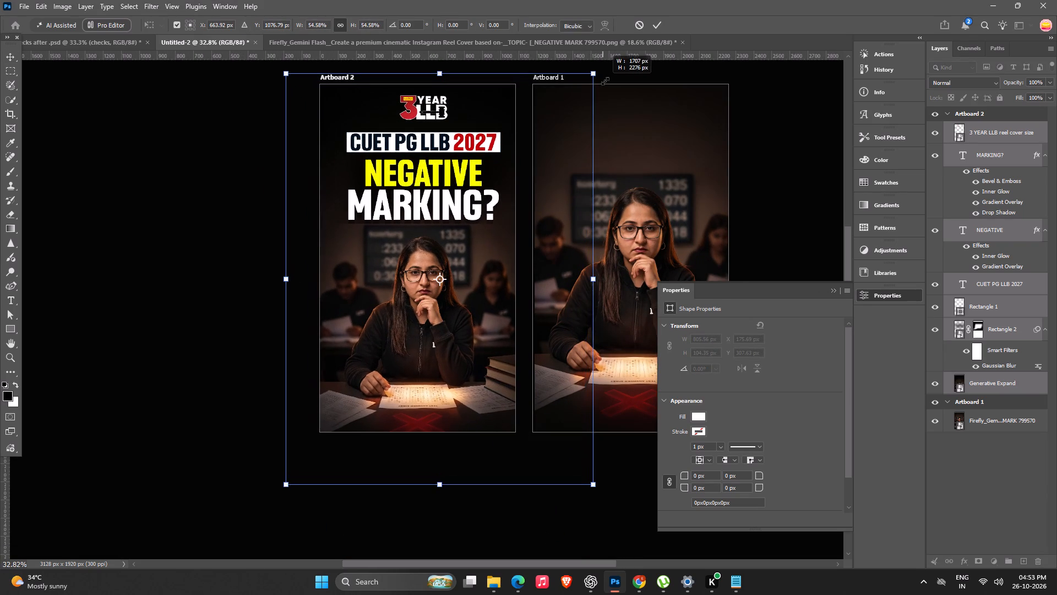
left_click_drag(605, 81, 608, 80, "alt")
left_click_drag(510, 175, 505, 181)
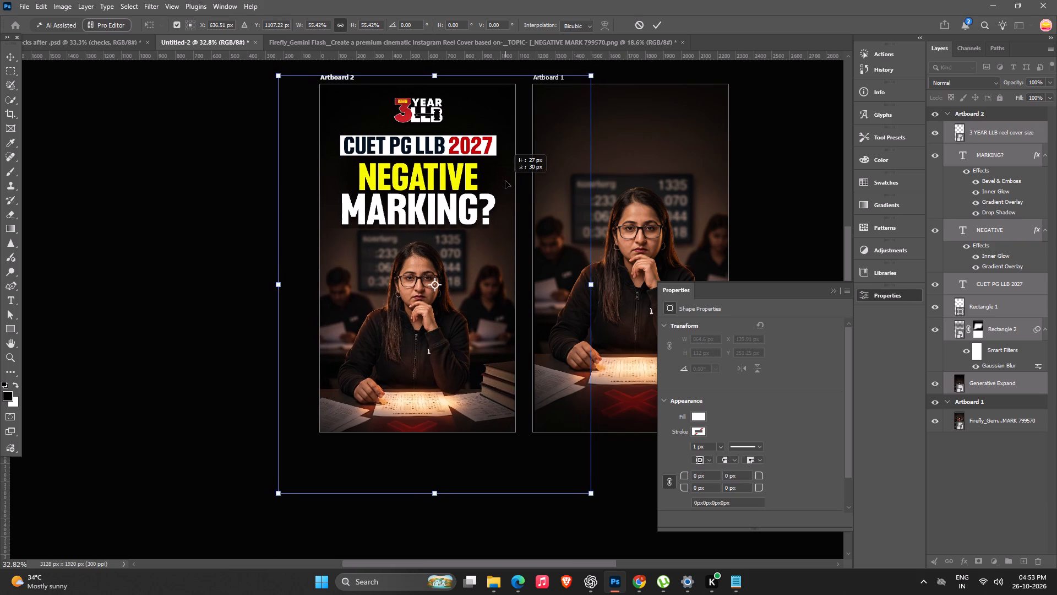
left_click_drag(505, 181, 508, 180)
key("Return")
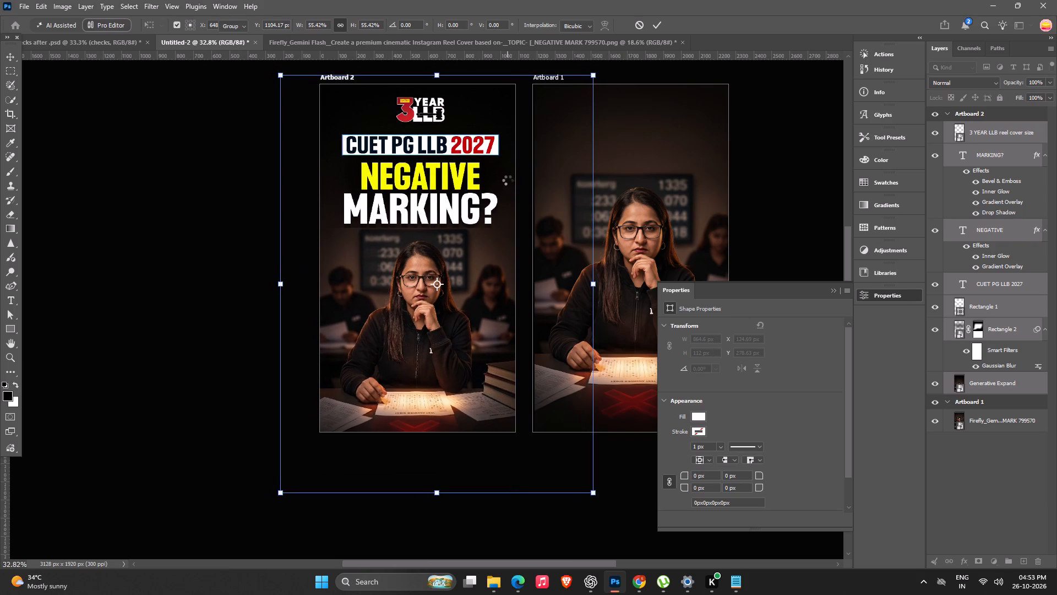
Hide Artboard 1 so that only the Artboard 2 cover is shown.
key("space")
key("space")
left_click_drag(533, 257, 475, 274)
left_click(588, 269)
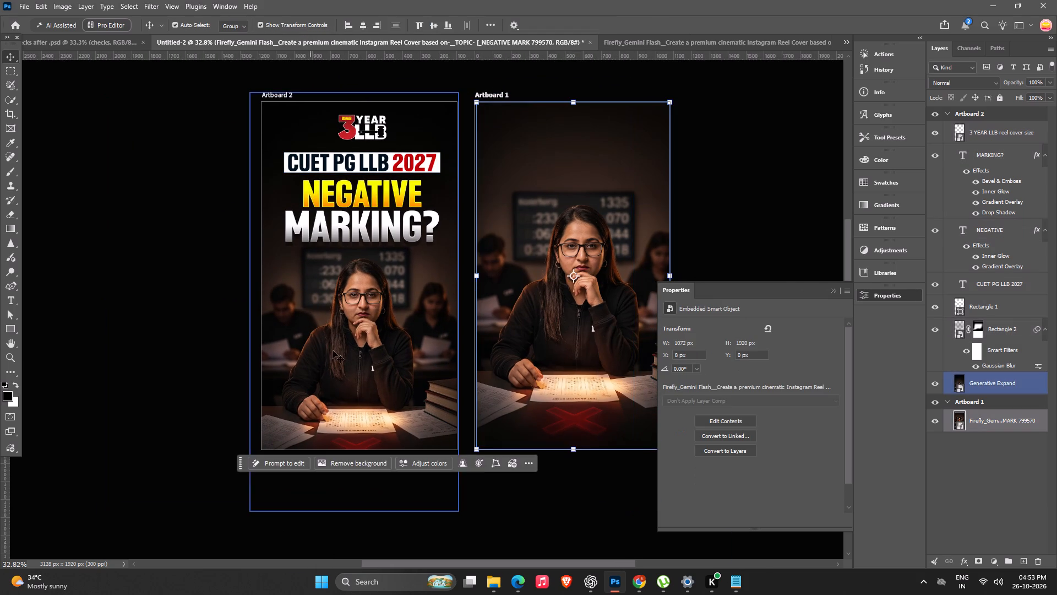
left_click(379, 332)
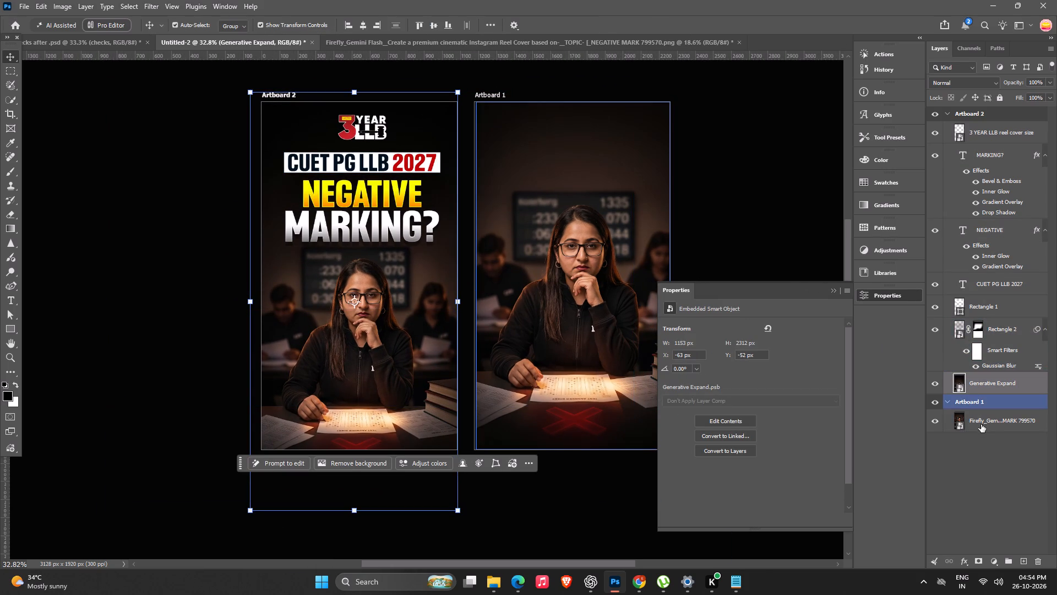
left_click(931, 403)
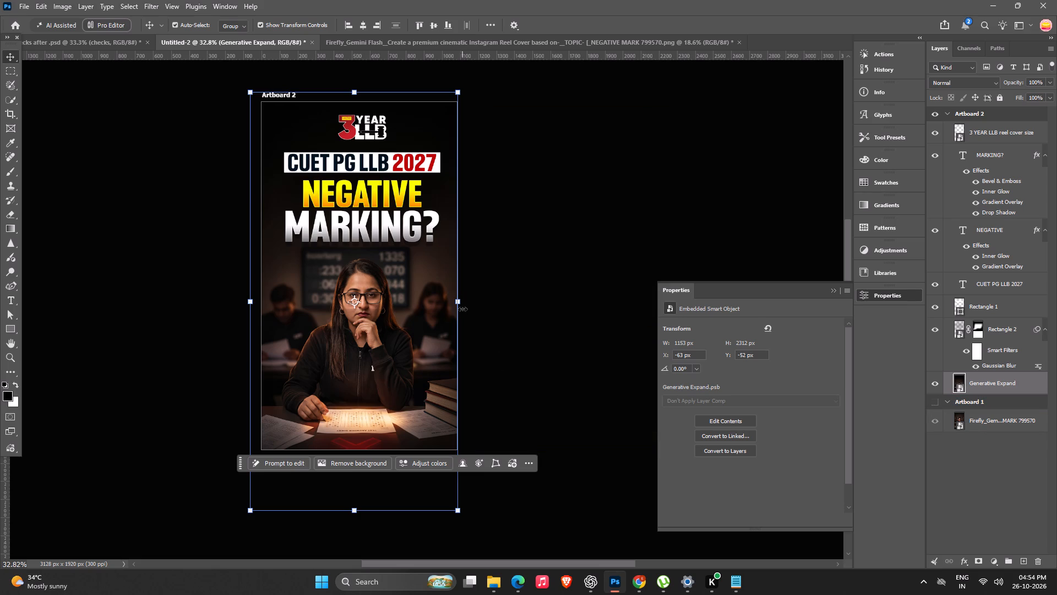
Nudge the Generative Expand photo down on Artboard 2 to Y -22 px.
key("b")
key("v")
left_click(549, 278)
left_click(348, 385)
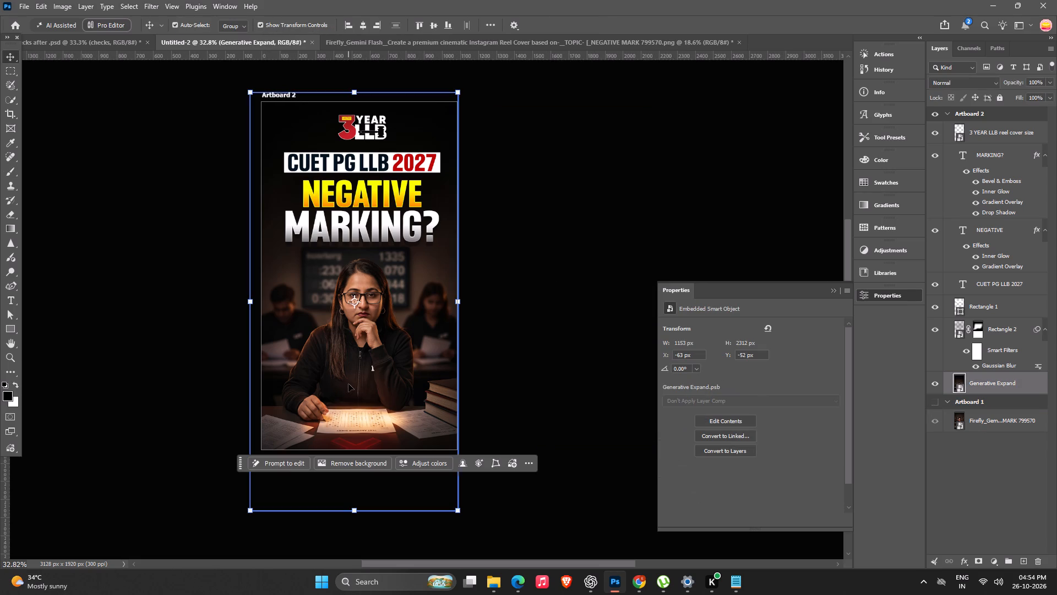
left_click(935, 327)
left_click(935, 327)
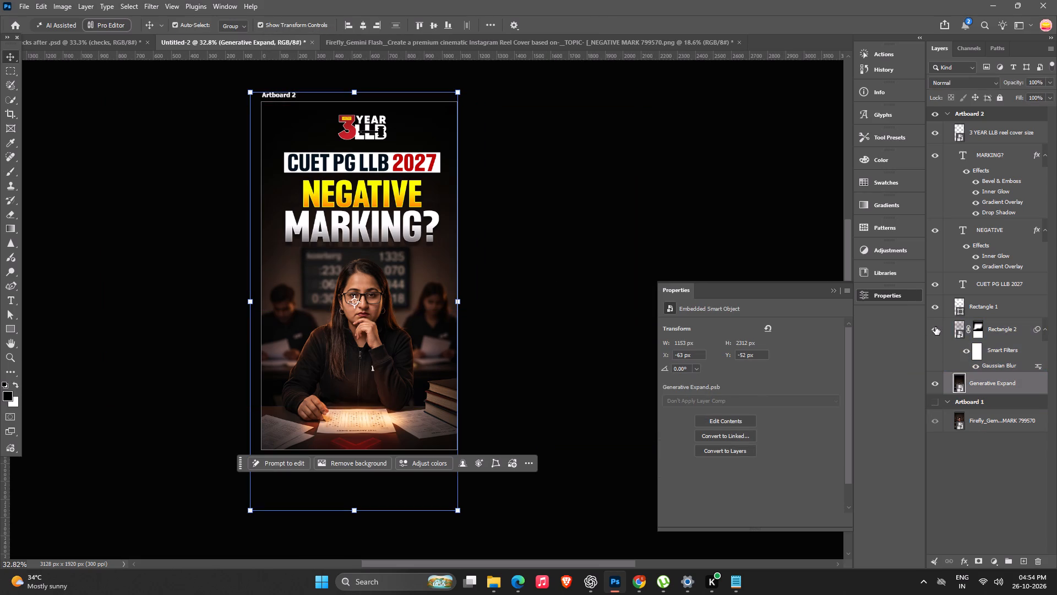
left_click(1042, 334)
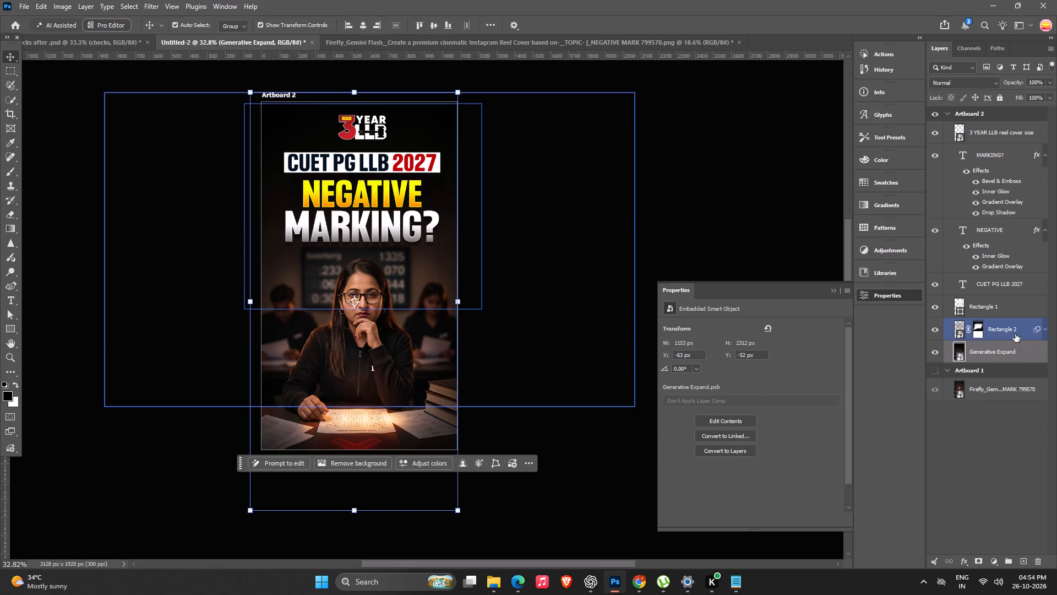
key("shift+Up")
key("shift+Up")
key("shift+Down")
key("shift+Down")
key("shift+Down")
key("shift+Down")
key("shift+Down")
key("shift+Down")
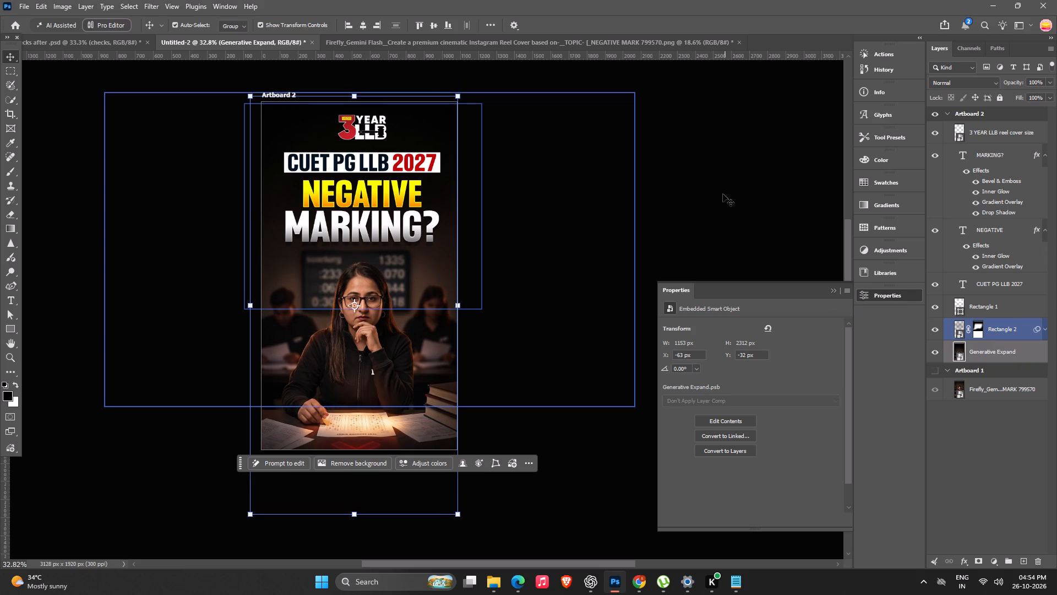
Paint black on the Rectangle 2 layer mask with the 800 px soft brush, across the cover below the blurred board.
left_click(929, 328)
left_click(929, 328)
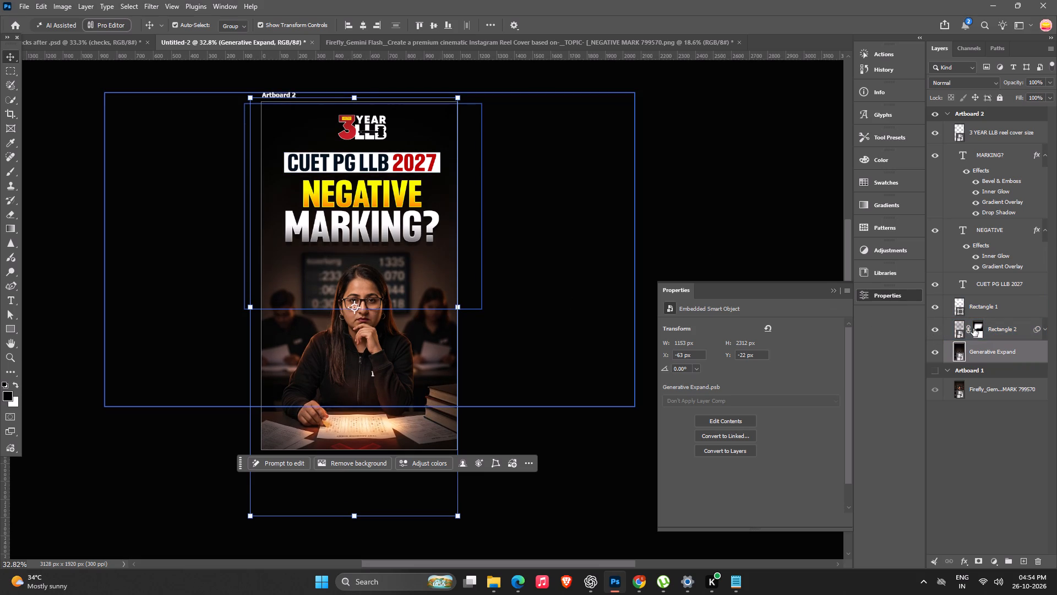
left_click(976, 328)
key("b")
left_click_drag(273, 318, 240, 358)
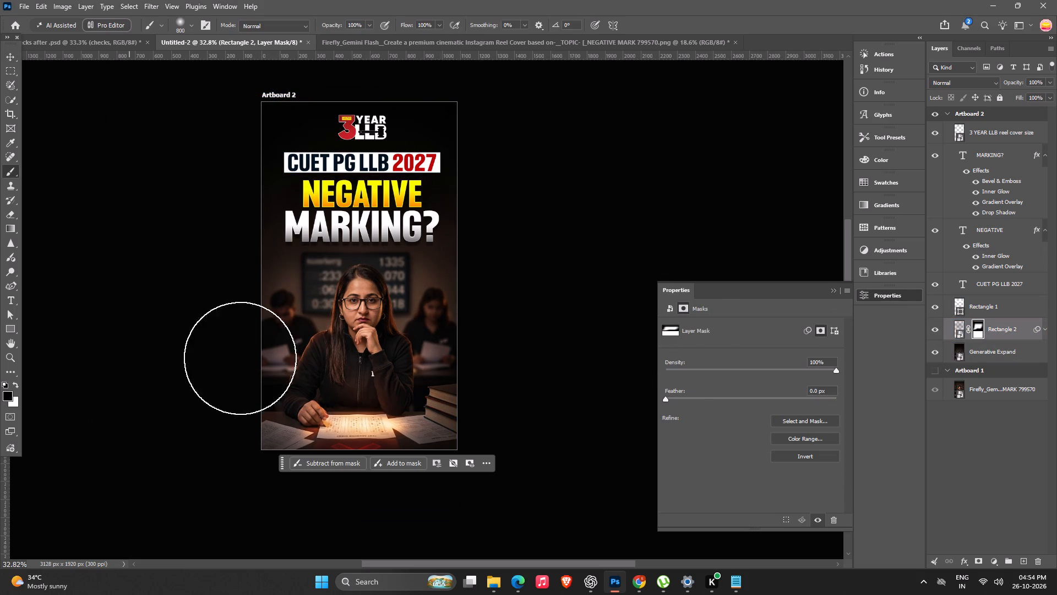
left_click_drag(240, 358, 647, 355)
key("space")
key("space")
key("space")
left_click_drag(378, 350, 355, 354)
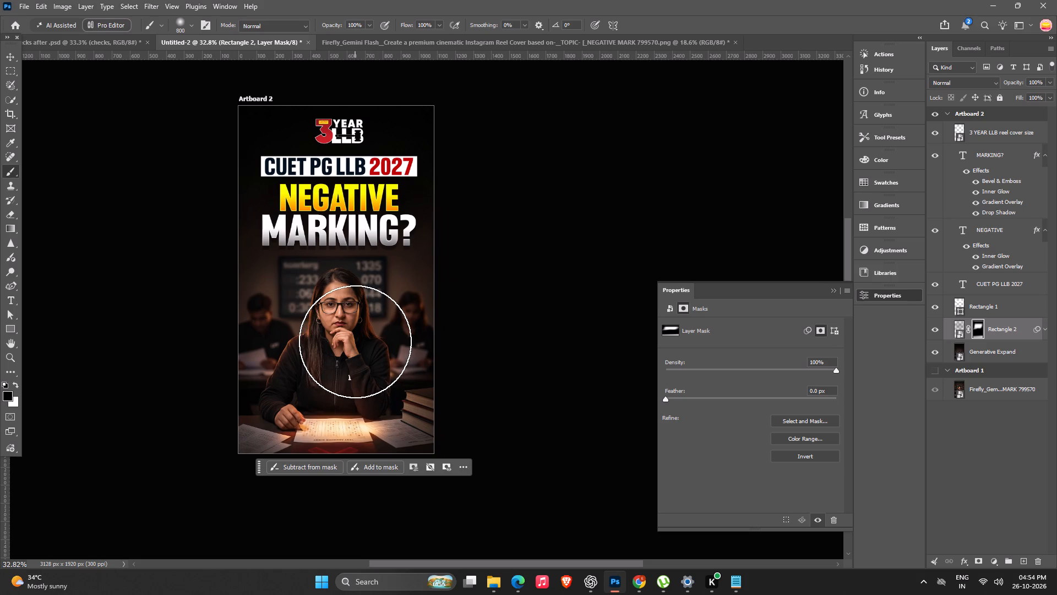
Stamp all visible layers into a new merged layer above the 3 YEAR LLB logo layer.
key("v")
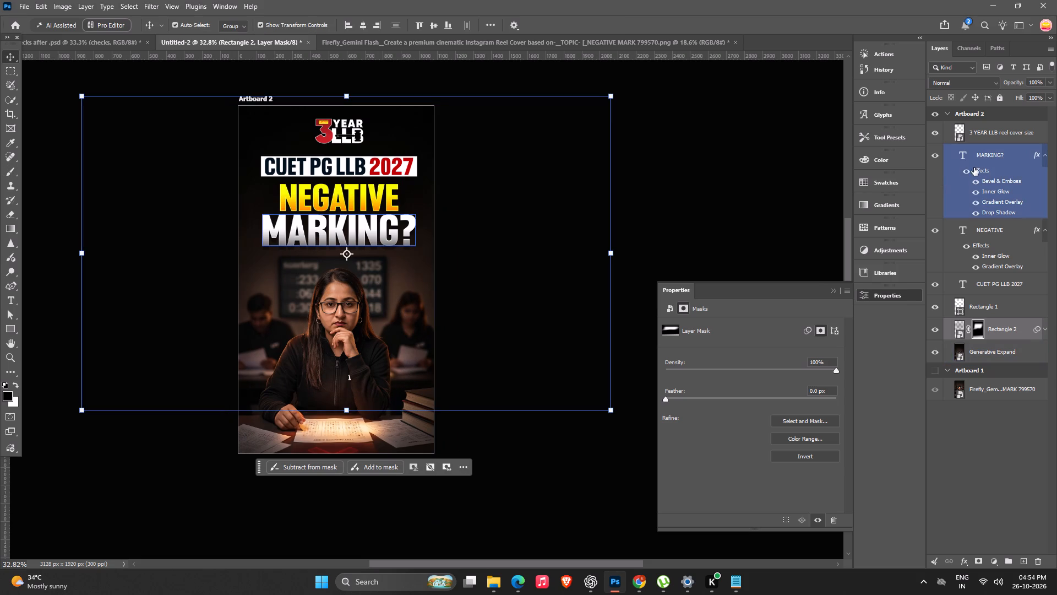
left_click(1011, 138)
key("ctrl+alt+shift+e")
Open the merged layer in the Camera Raw Filter and set Vignette to -84, Clarity to +13, Contrast to -1 and Exposure to +0.20.
key("ctrl+shift+a")
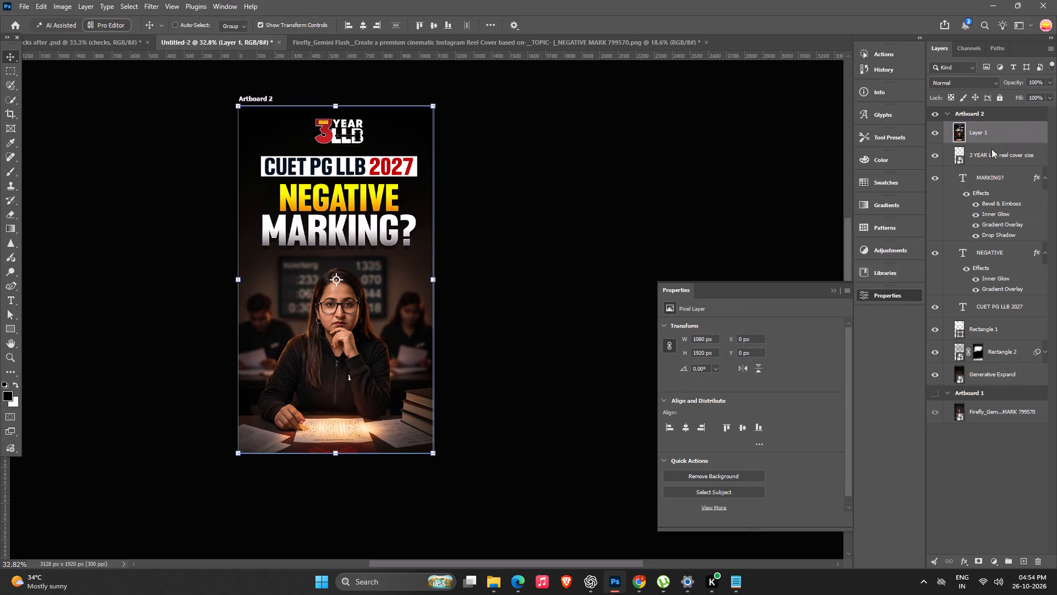
scroll(409, 126, "down", 8, "alt")
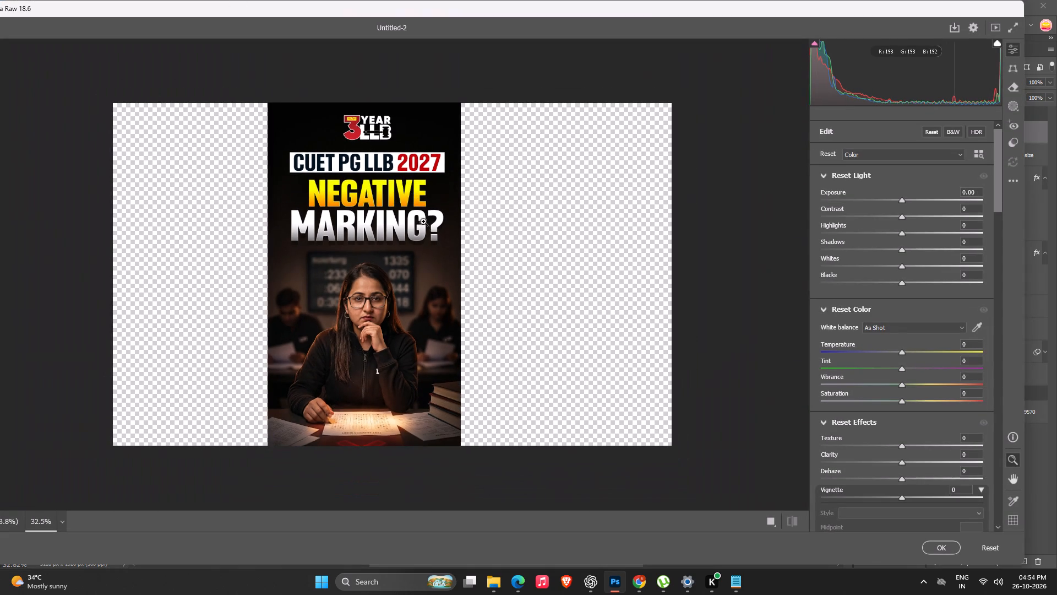
left_click_drag(904, 500, 841, 497)
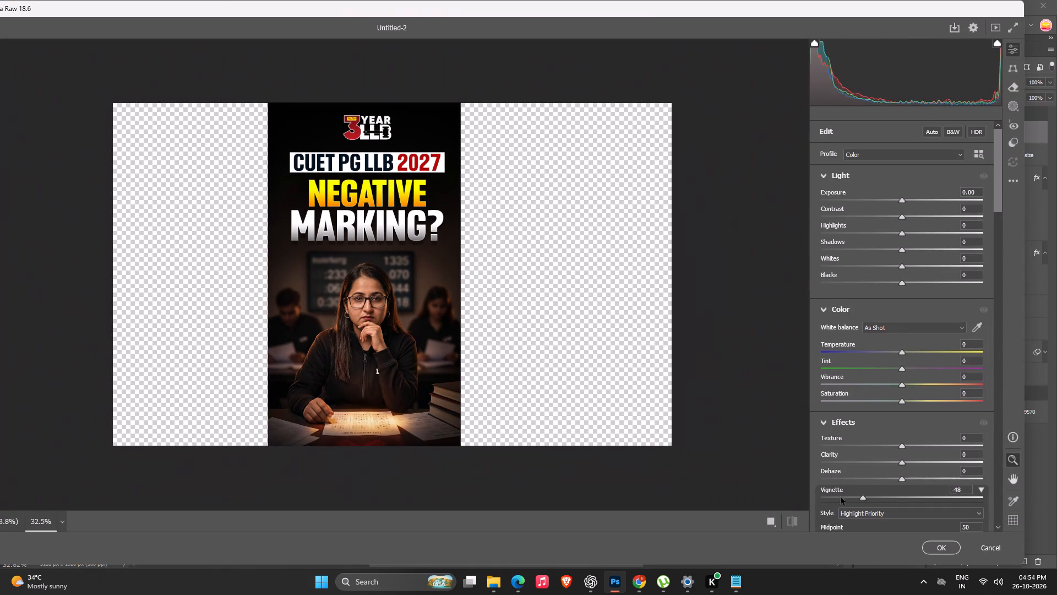
left_click_drag(841, 497, 836, 497)
left_click_drag(900, 459, 920, 460)
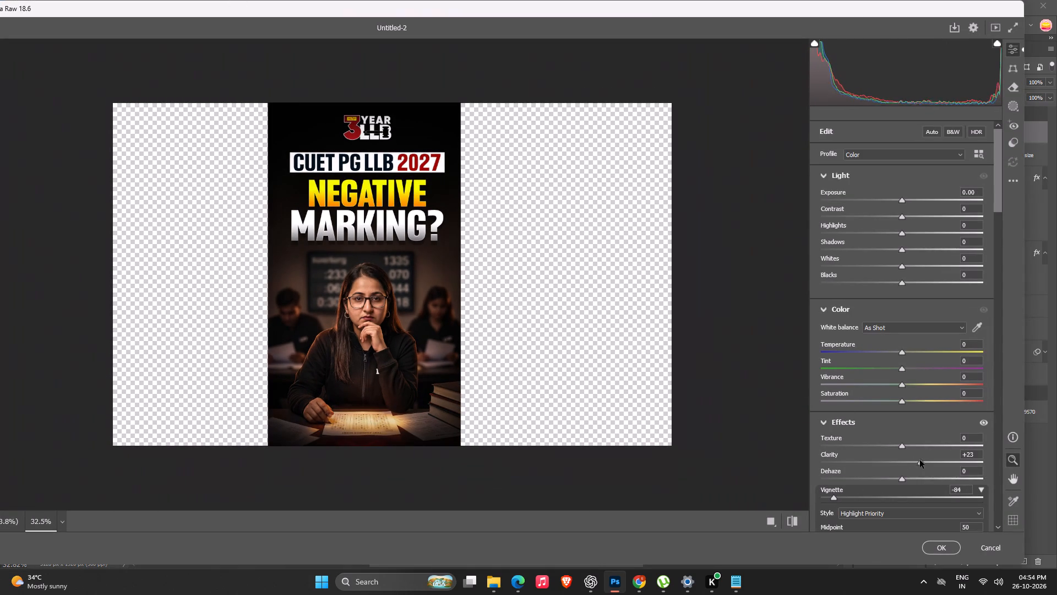
left_click_drag(920, 460, 911, 462)
left_click(900, 214)
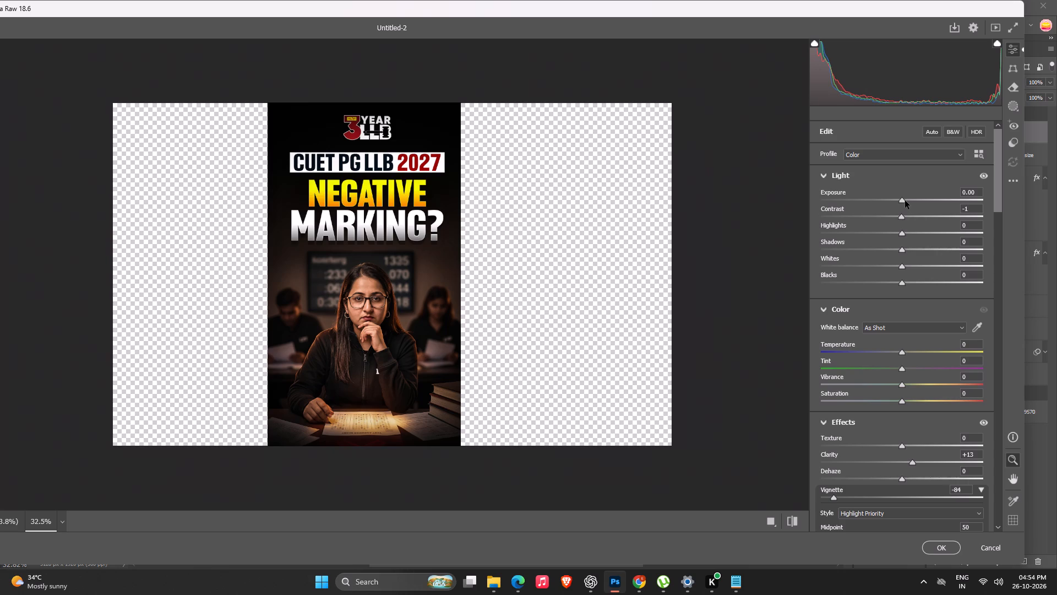
left_click(905, 201)
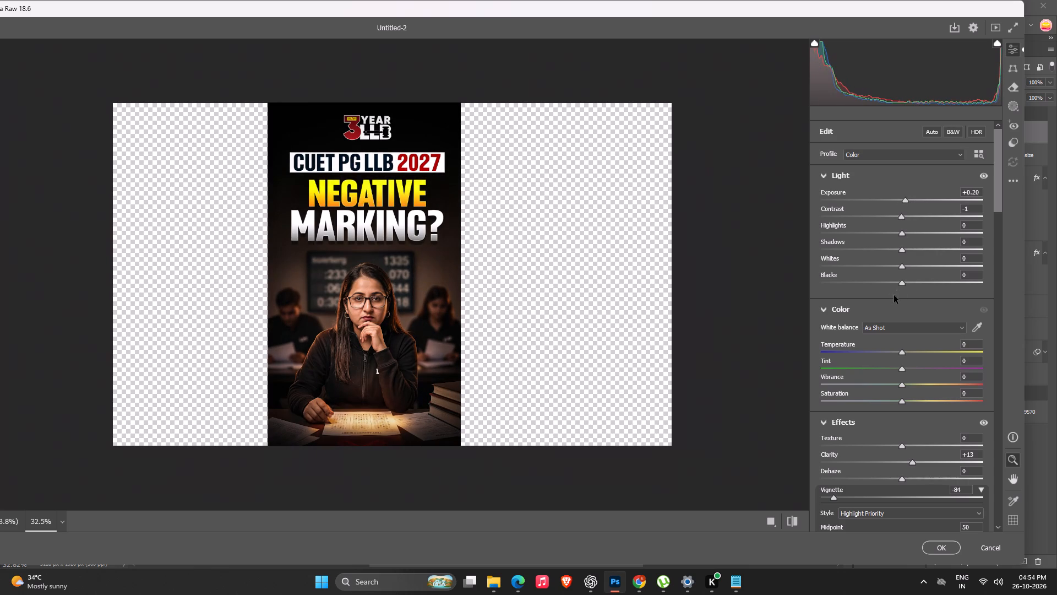
left_click(906, 197)
Set Color Mixer saturation to +10 for Reds, +13 for Oranges, +10 for Yellows and +7 for Greens.
scroll(886, 393, "down", 7)
scroll(885, 307, "down", 5)
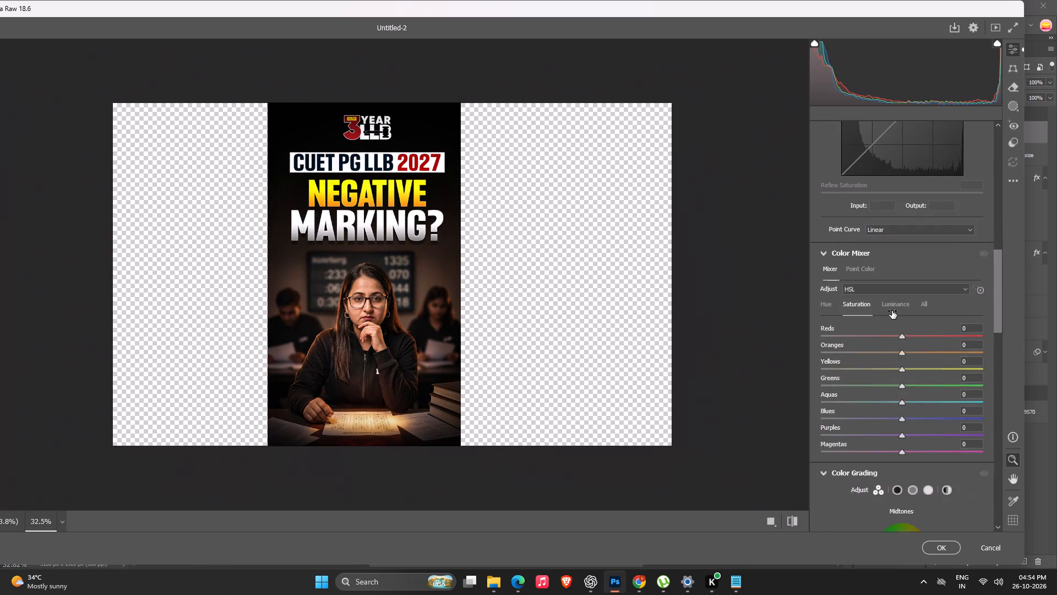
left_click_drag(902, 201, 910, 205)
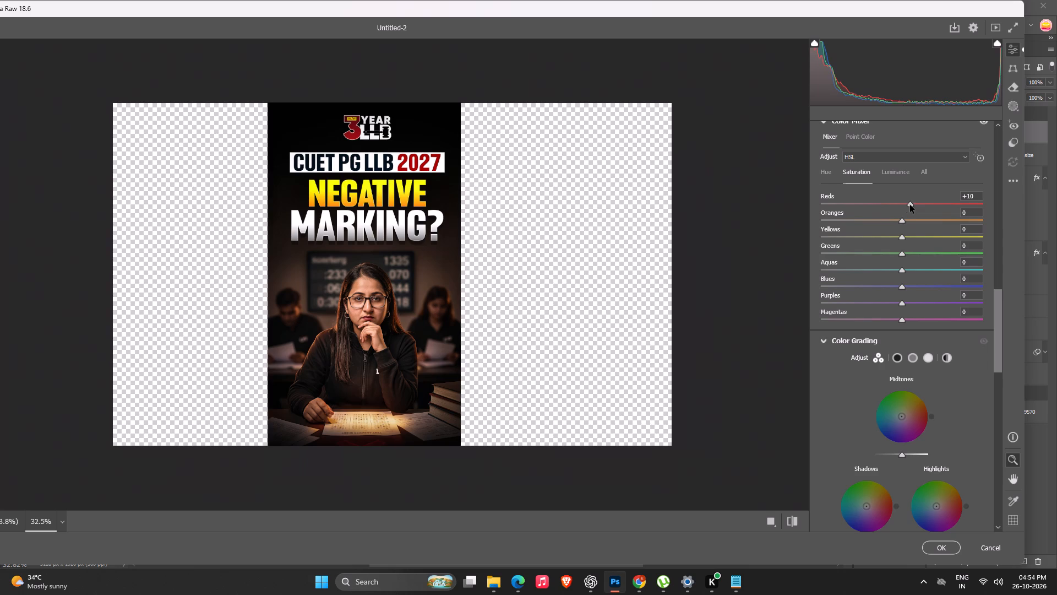
left_click_drag(902, 219, 912, 221)
left_click_drag(900, 235, 908, 238)
left_click_drag(902, 251, 914, 252)
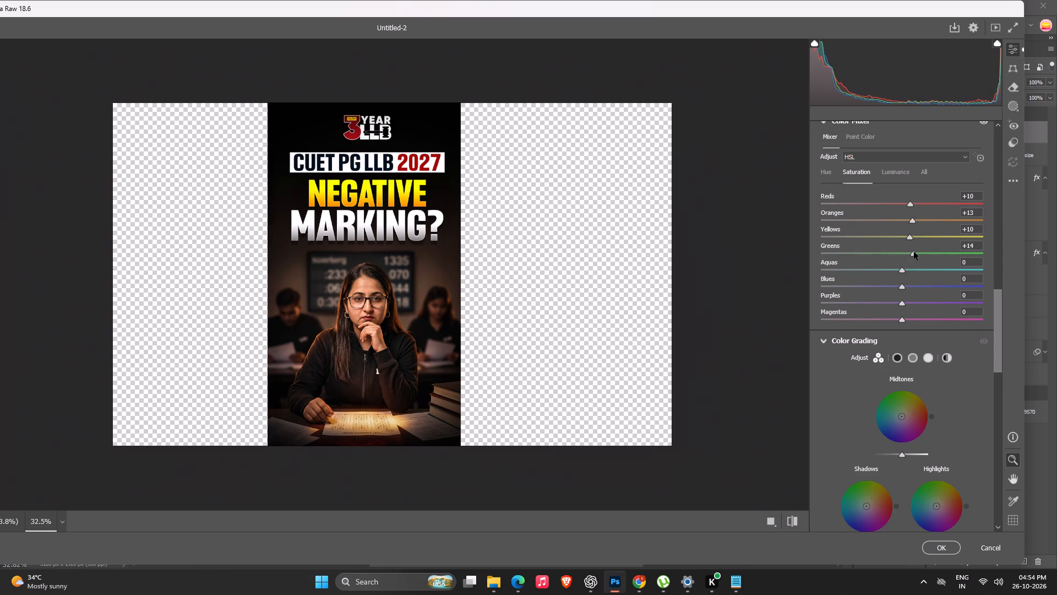
left_click_drag(914, 252, 908, 253)
Set saturation to +29 for Aquas and +14 for Blues, lower Purples slightly, and apply the Camera Raw filter.
left_click_drag(902, 266, 918, 266)
left_click_drag(898, 288, 923, 288)
left_click_drag(926, 288, 900, 302)
right_click_drag(892, 302, 900, 302)
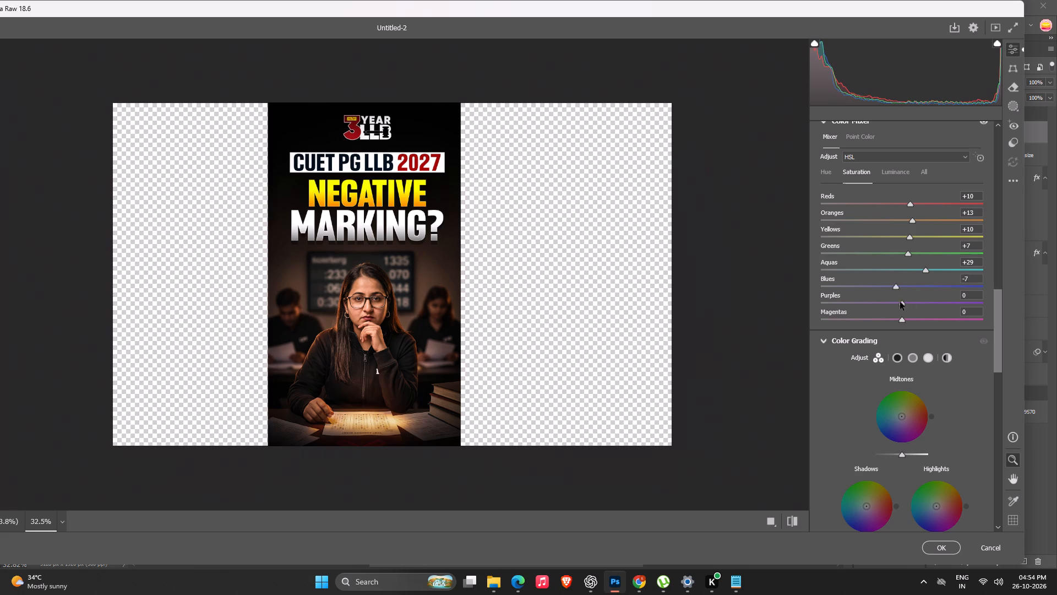
right_click_drag(900, 302, 902, 302)
left_click_drag(900, 302, 913, 302)
left_click_drag(903, 302, 894, 304)
left_click_drag(894, 304, 887, 304)
key("Return")
Select the entire canvas and copy the merged Artboard 2 cover to the clipboard.
key("ctrl+a")
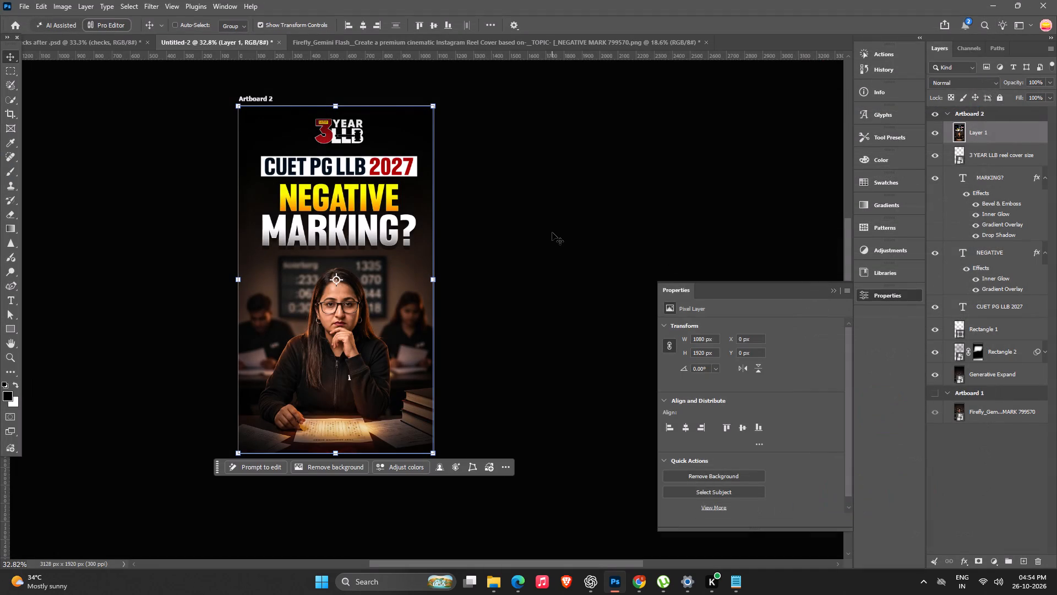
key("ctrl+shift+c")
key("ctrl+shift+c")
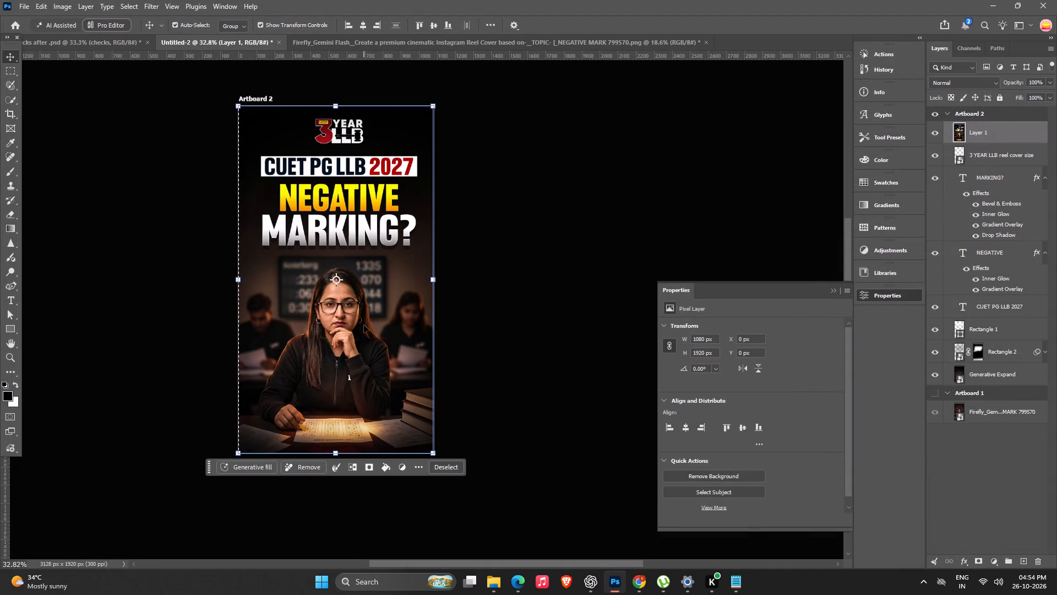
left_click(364, 325)
scroll(360, 336, "up", 4, "alt")
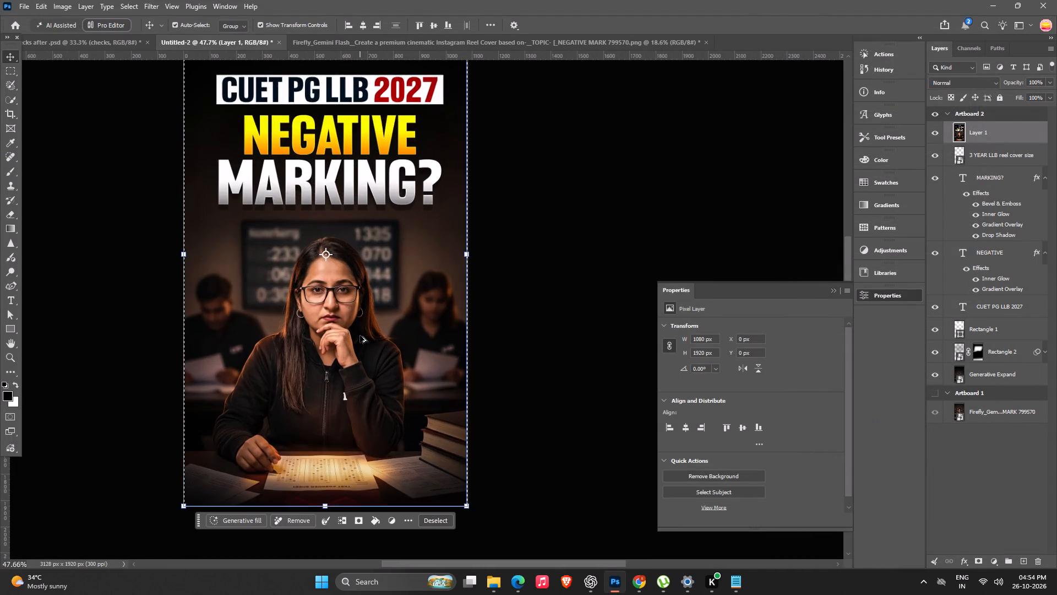
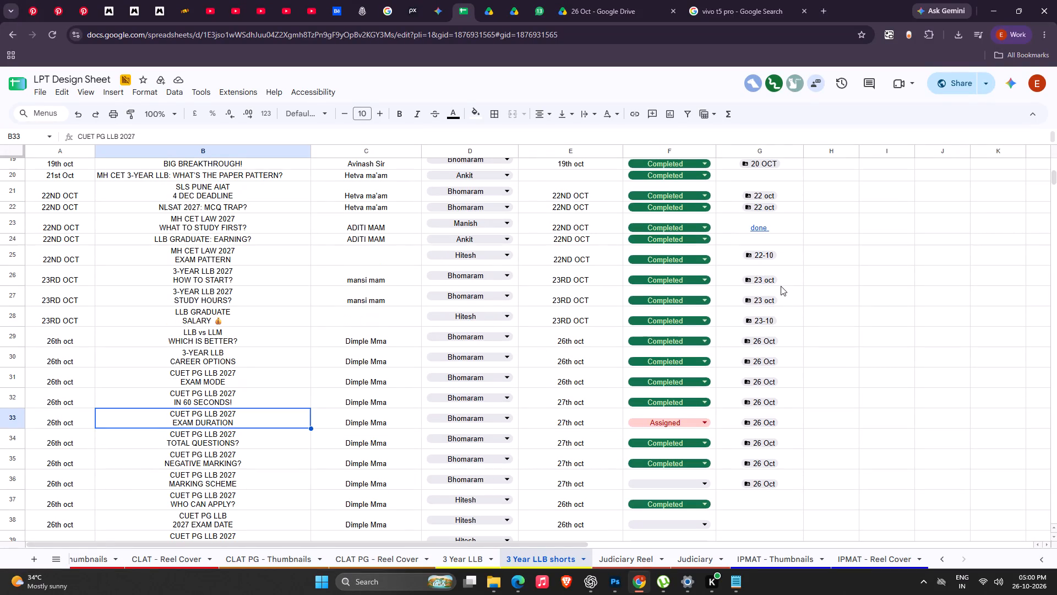
Review the CUET PG LLB 2027 rows around EXAM DURATION in the shorts sheet, and open the 26 Oct Drive folder of covers.
scroll(781, 286, "down", 2)
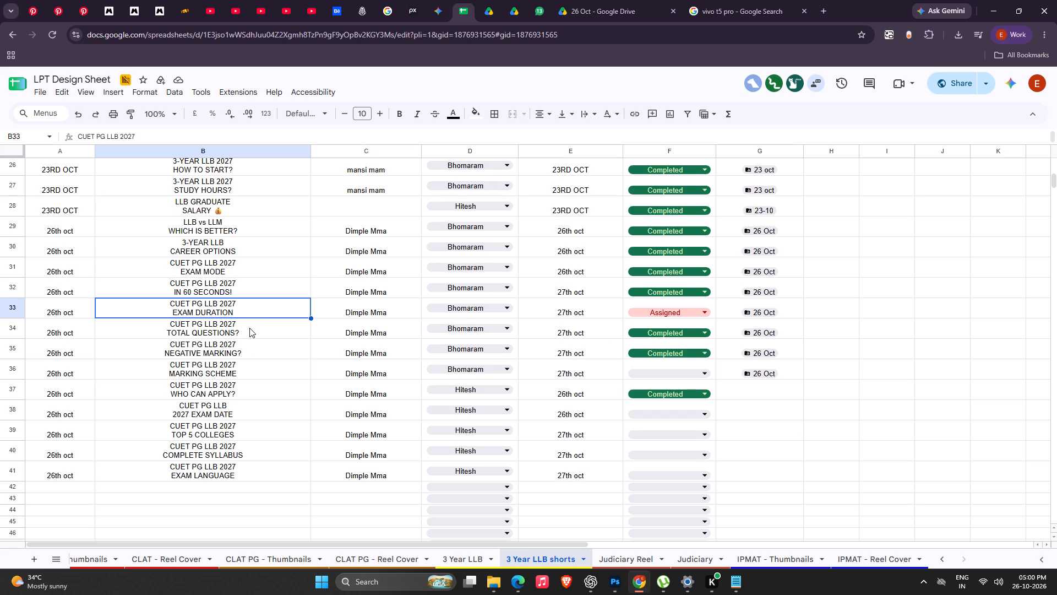
left_click(243, 311)
left_click(488, 0)
left_click(510, 1)
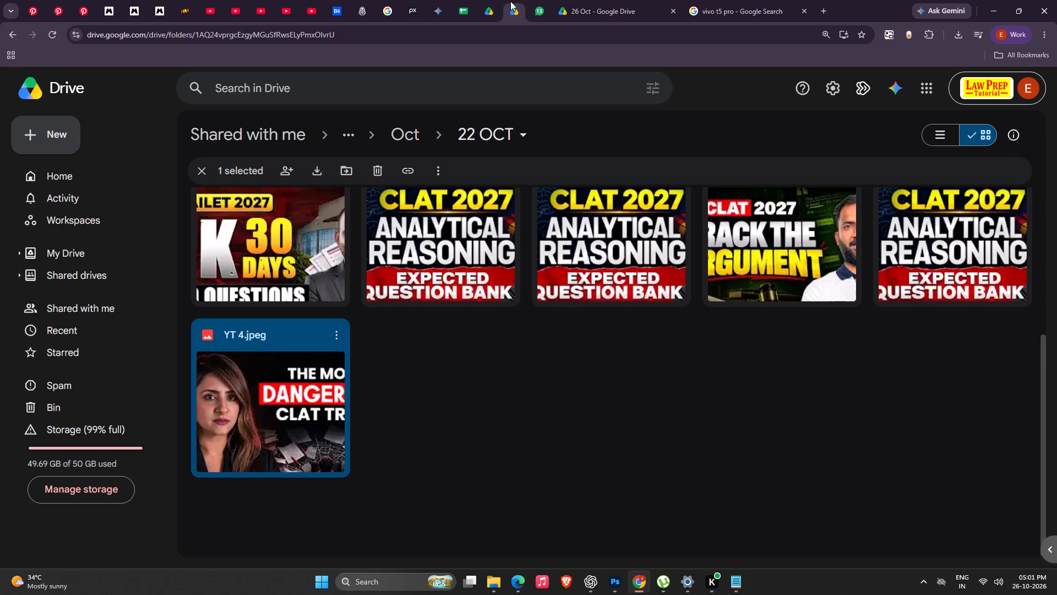
left_click(582, 12)
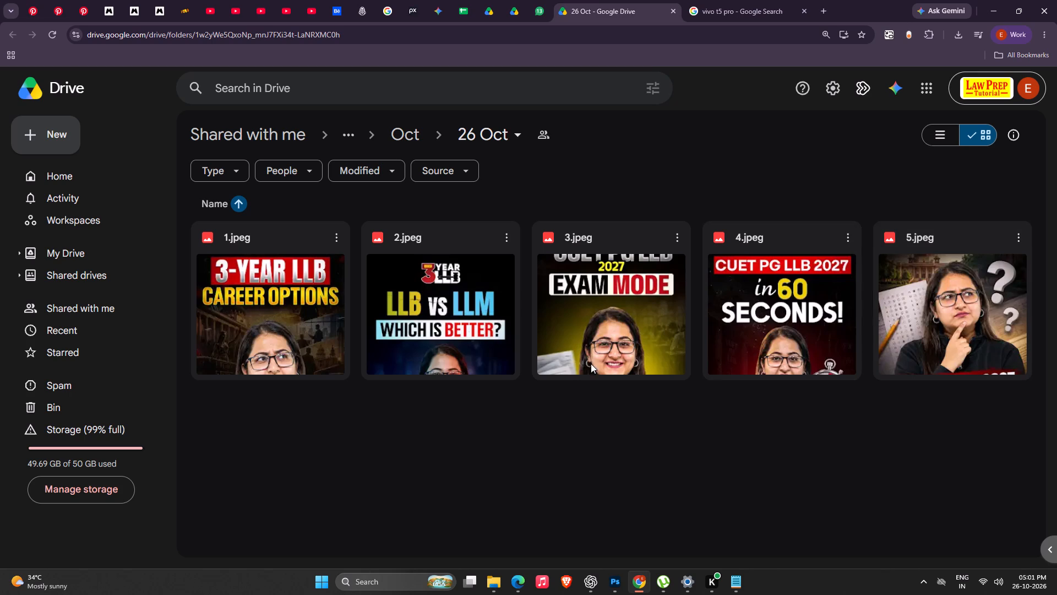
Check the 26th oct CUET PG LLB 2027 rows in the 3 Year LLB shorts sheet, and switch back to Photoshop.
left_click(460, 0)
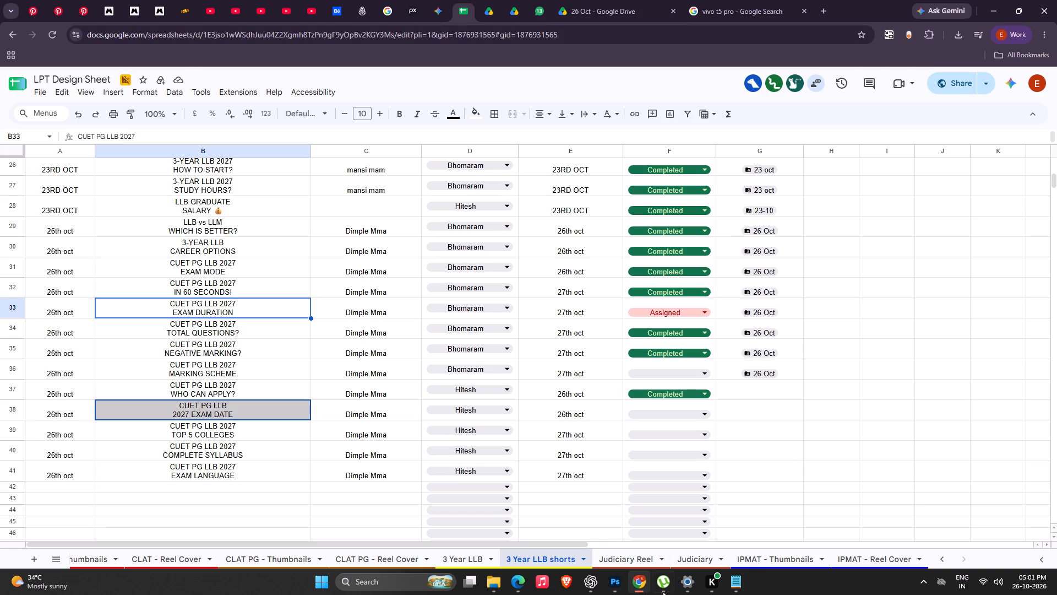
left_click(606, 583)
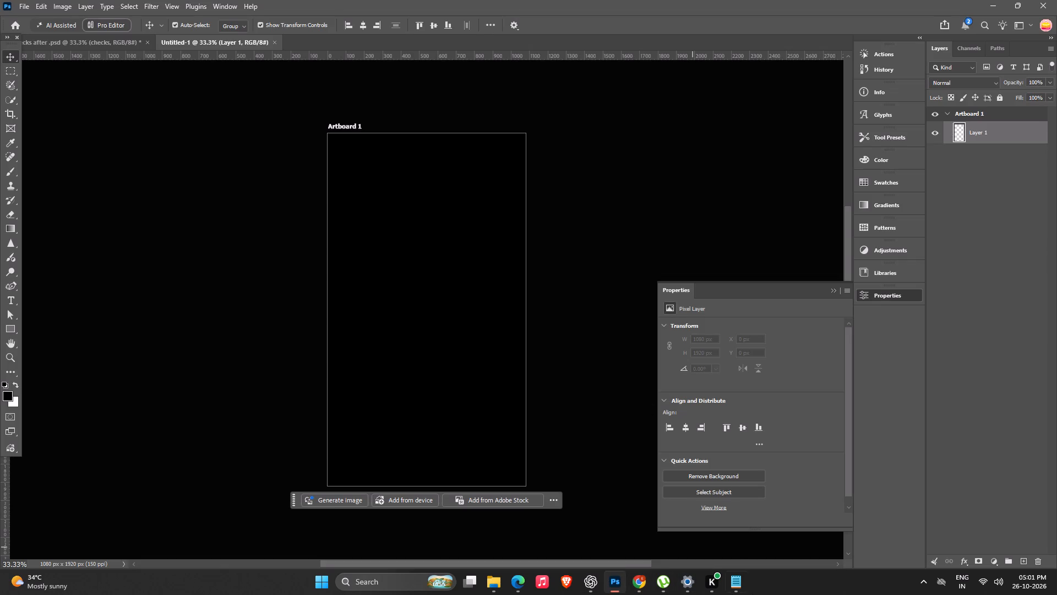
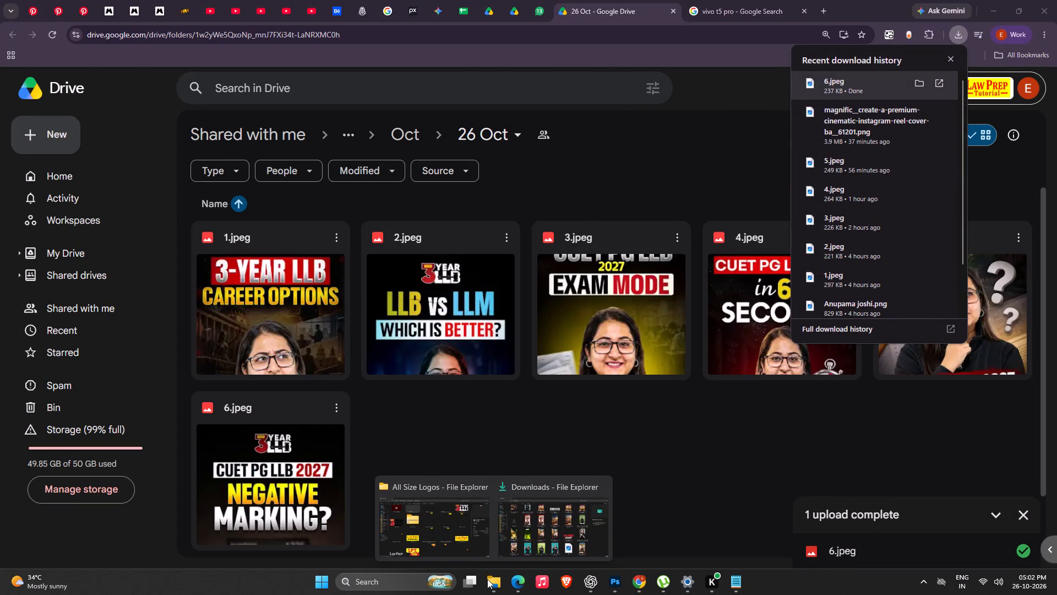
Create a new folder named psd inside the local 26-10 folder.
left_click(466, 530)
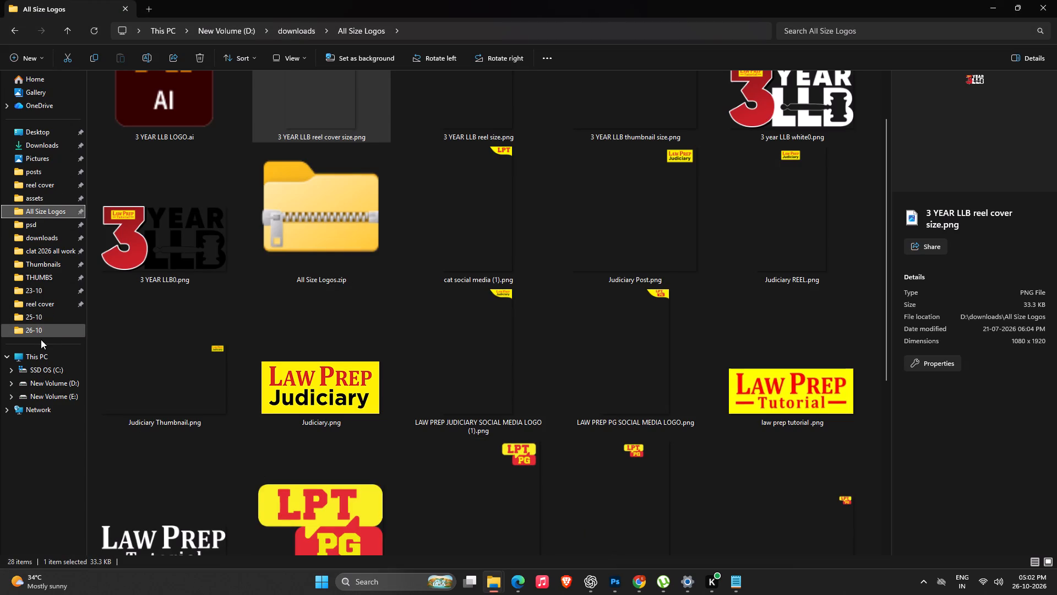
double_click(38, 334)
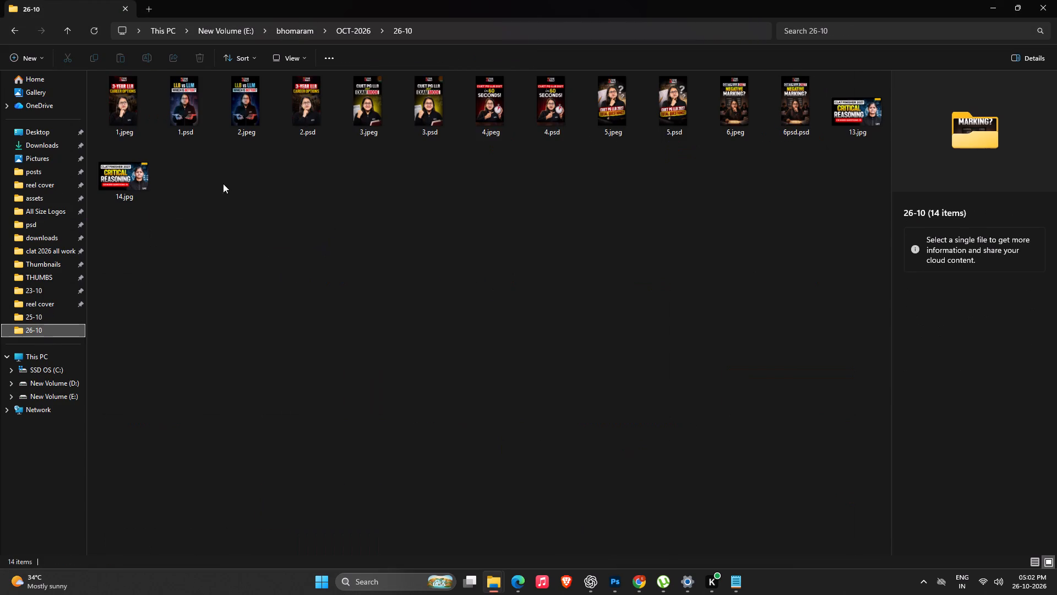
left_click(31, 56)
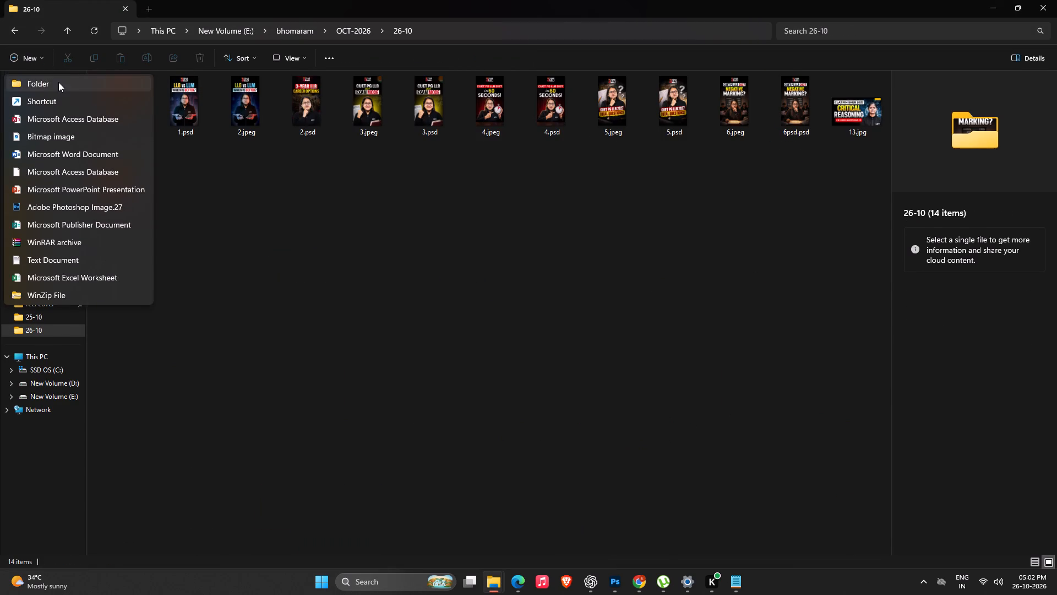
left_click(58, 82)
key("BackSpace")
key("BackSpace")
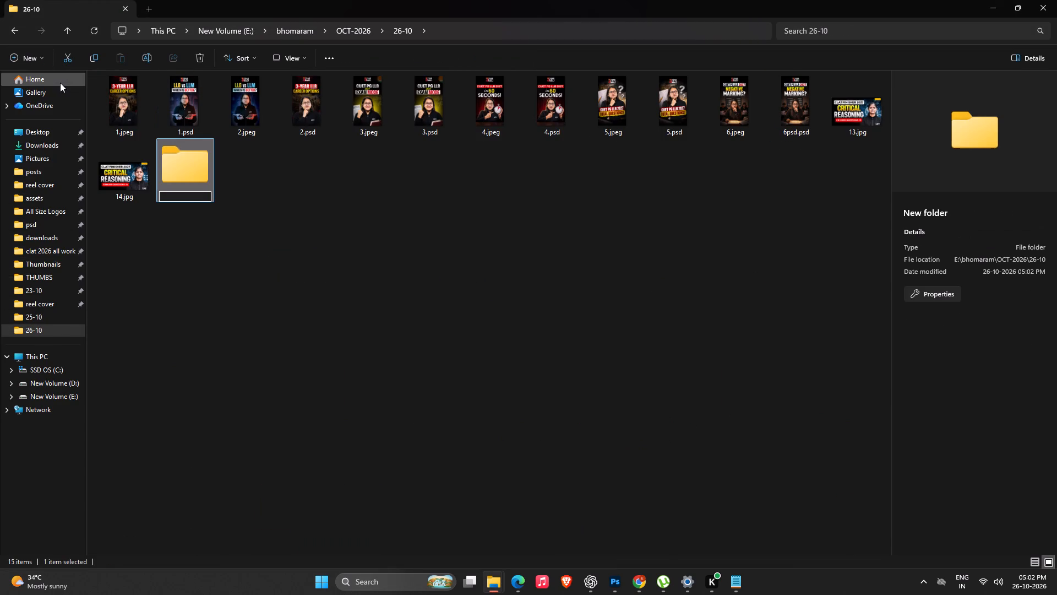
key("p")
type("sd")
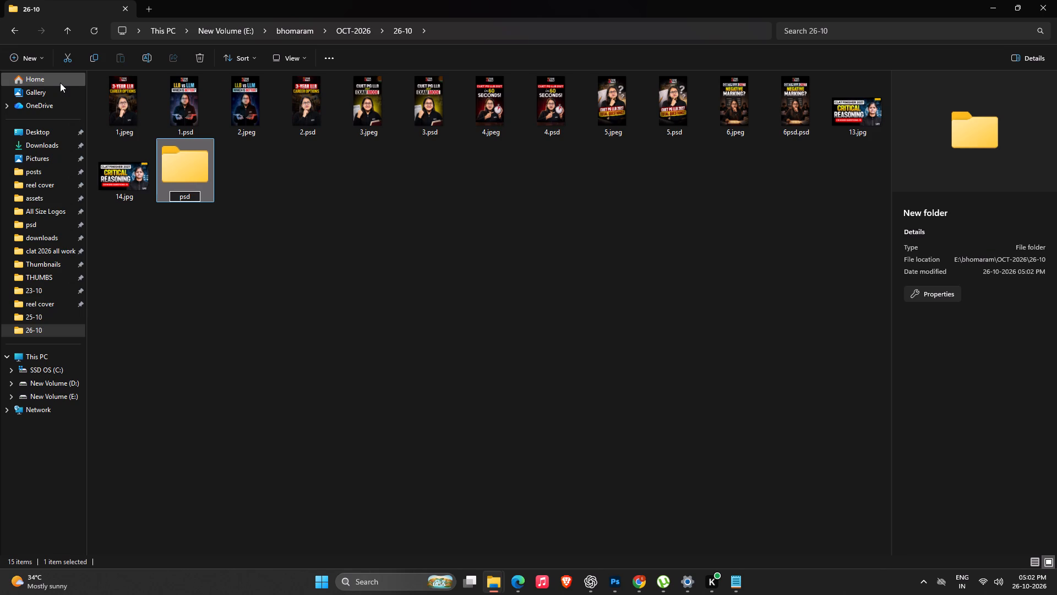
key("Return")
Move 1.psd and 2.psd into the psd folder.
left_click_drag(176, 99, 178, 158)
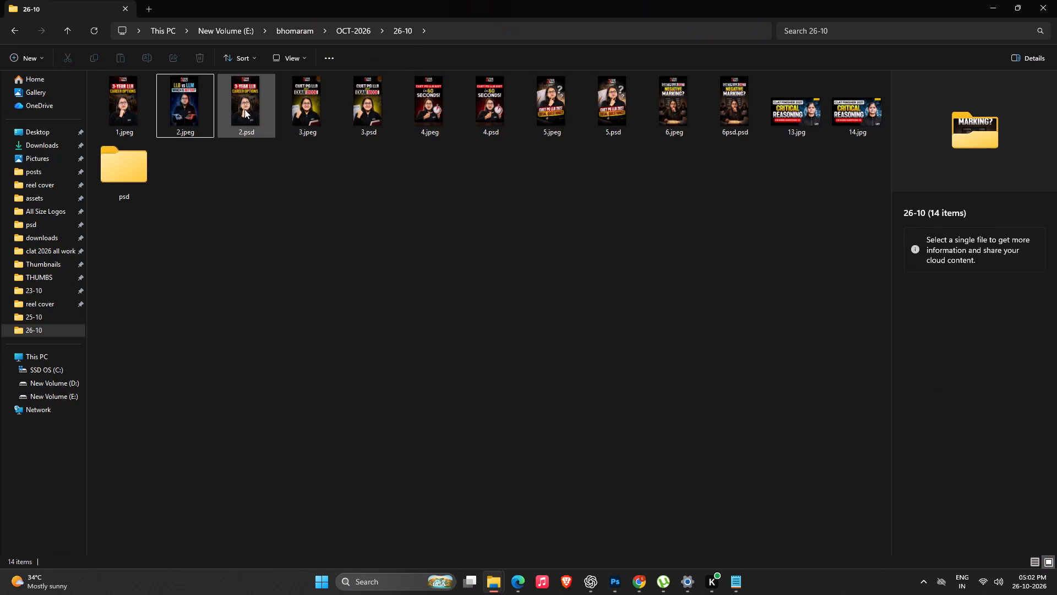
left_click_drag(248, 107, 122, 182)
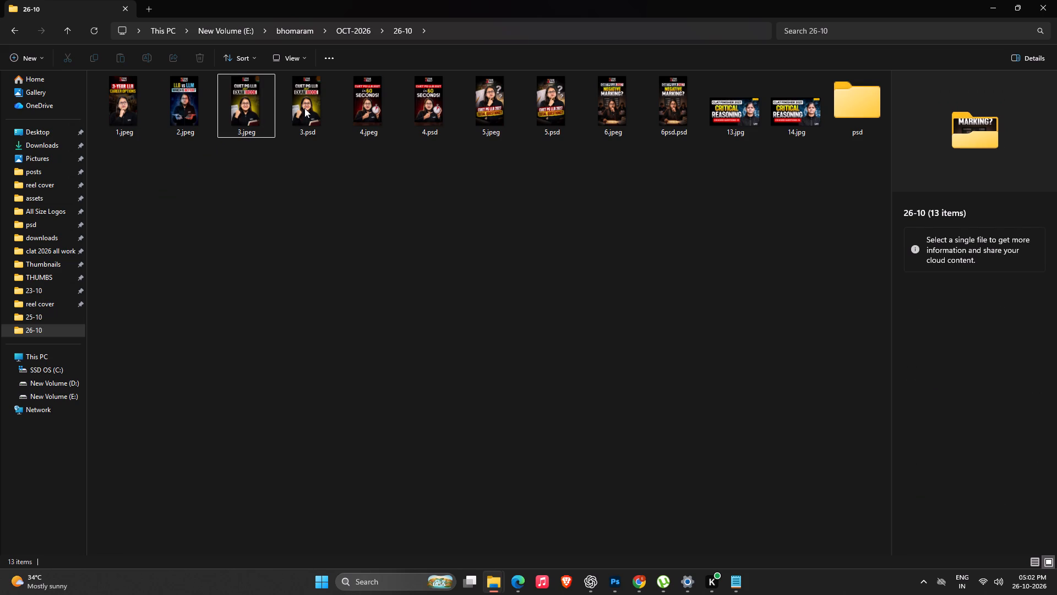
left_click_drag(305, 108, 914, 102)
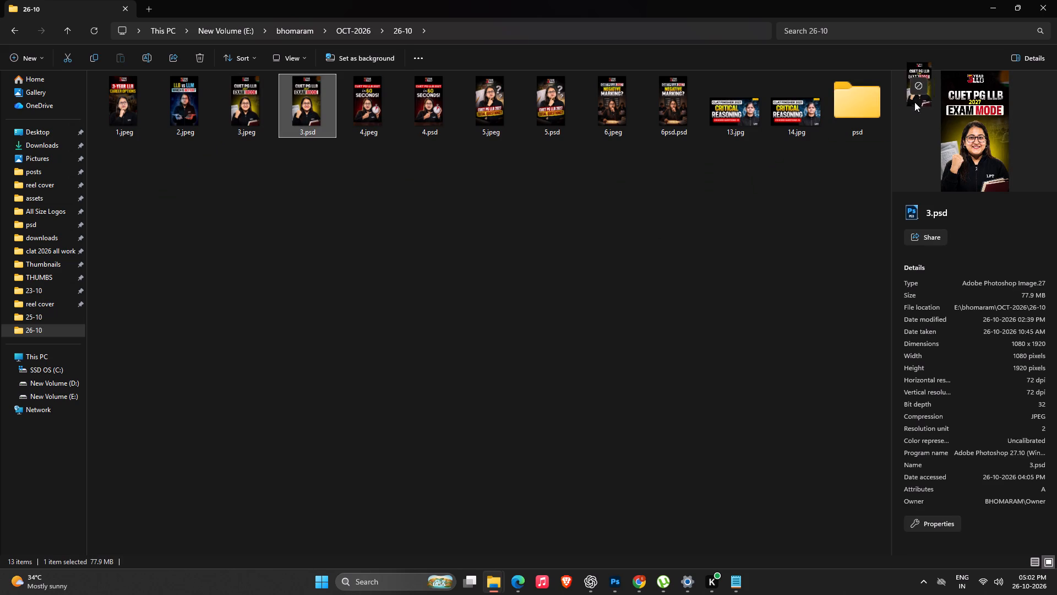
left_click_drag(914, 102, 309, 129)
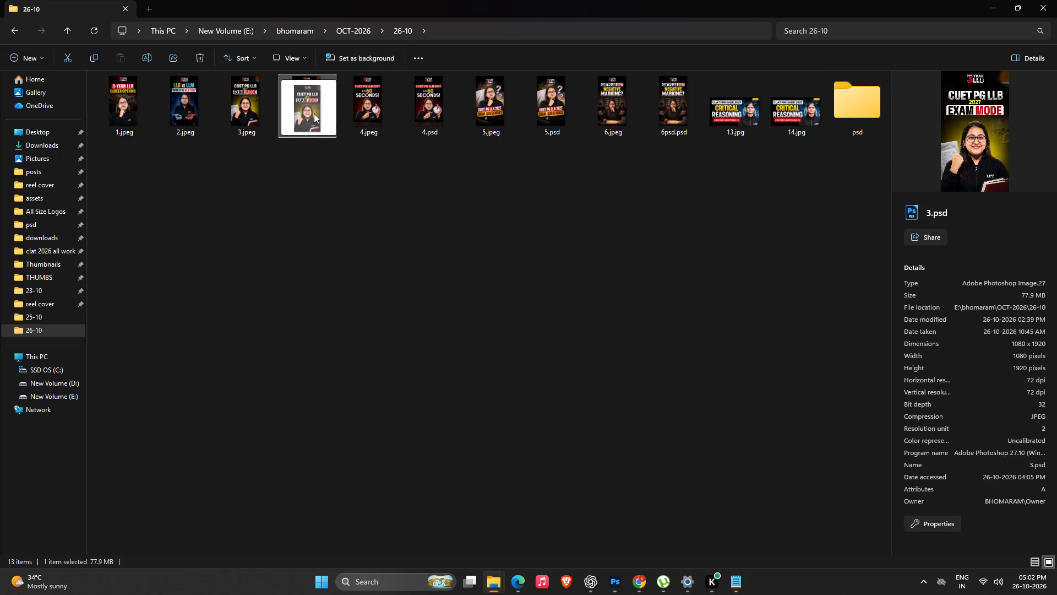
Open 3.psd, the EXAM MODE cover, in Photoshop and return to the 26-10 folder.
double_click(315, 106)
key("alt+Tab")
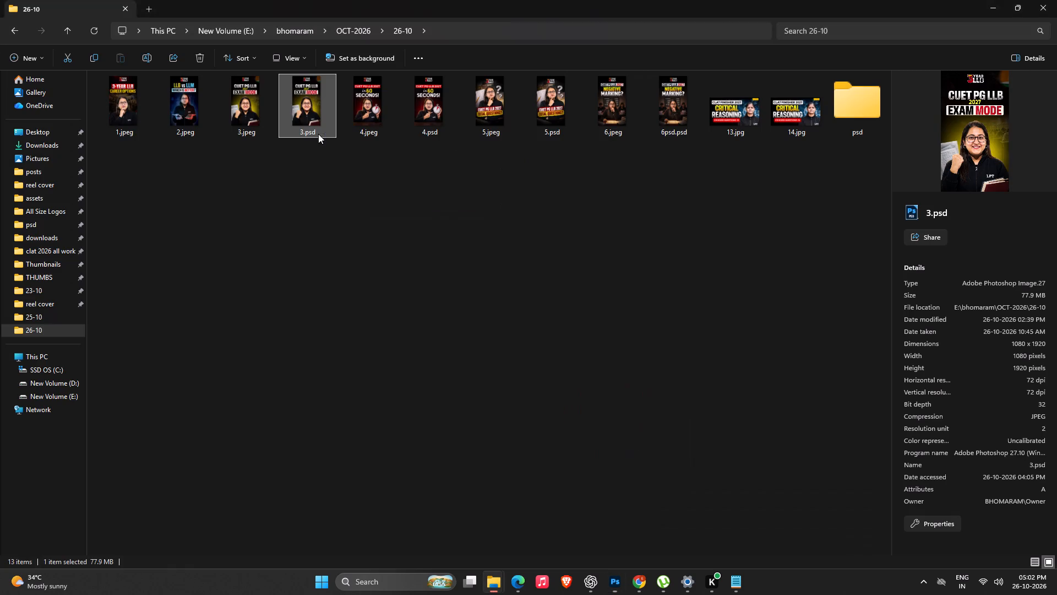
Move 3.psd, 6psd.psd, 5.psd and 4.psd into the psd folder.
left_click_drag(299, 108, 865, 110)
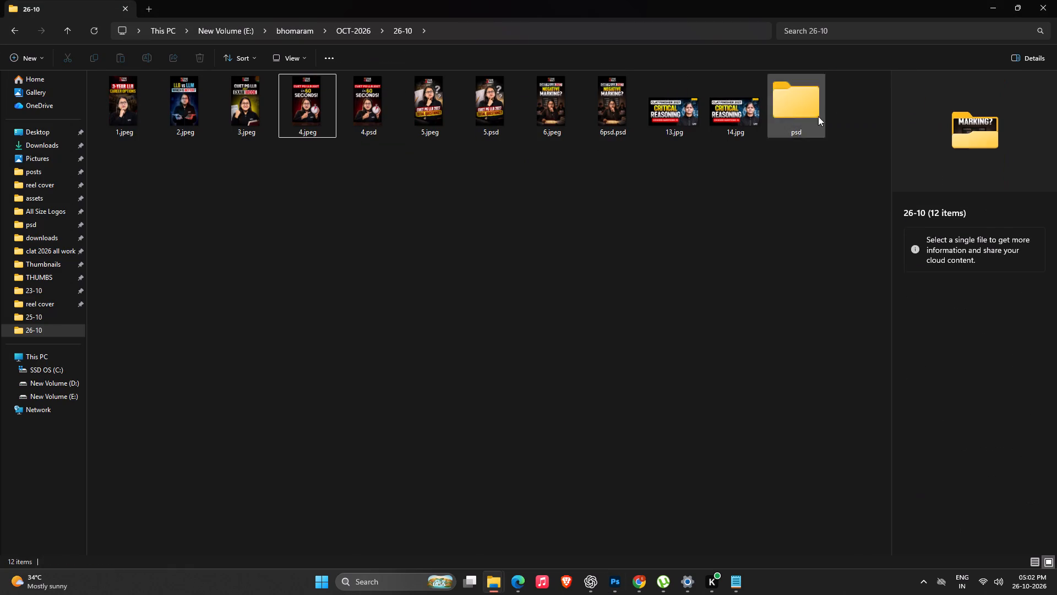
left_click_drag(600, 106, 786, 99)
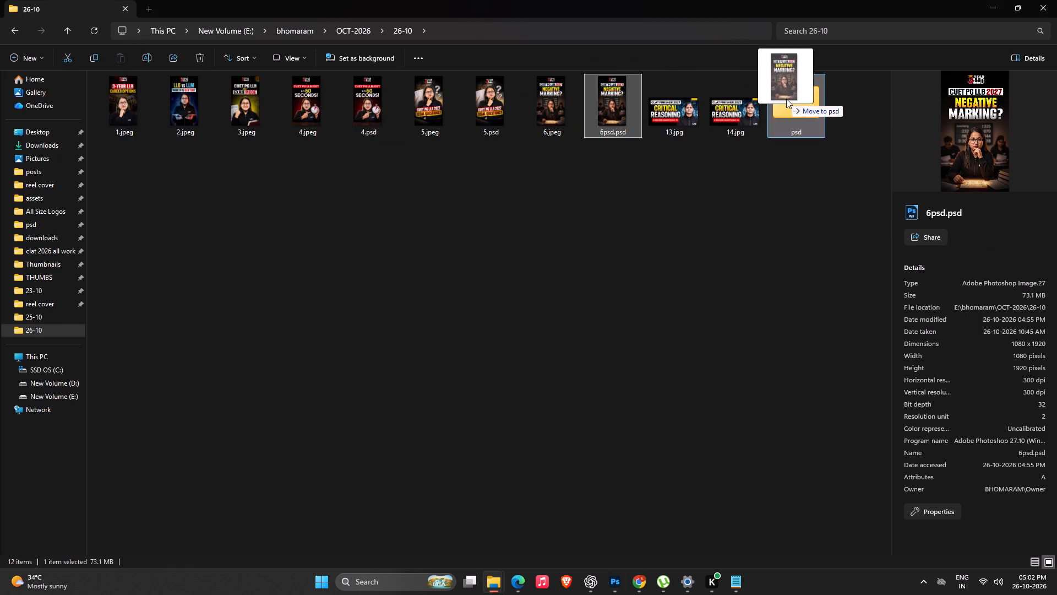
left_click_drag(786, 99, 788, 99)
left_click_drag(498, 77, 738, 97)
left_click_drag(367, 112, 722, 106)
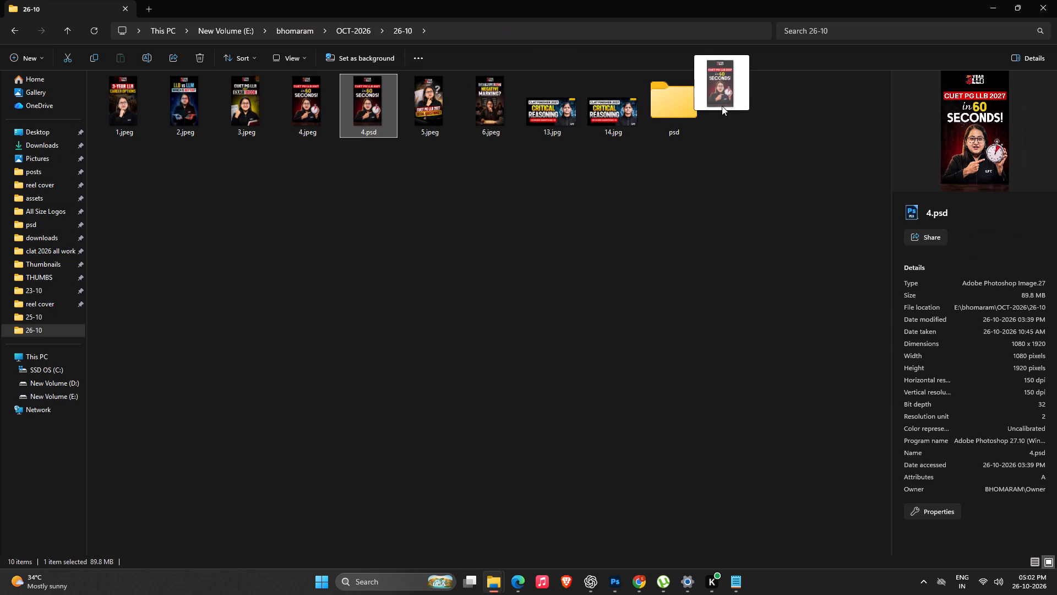
left_click_drag(722, 106, 695, 111)
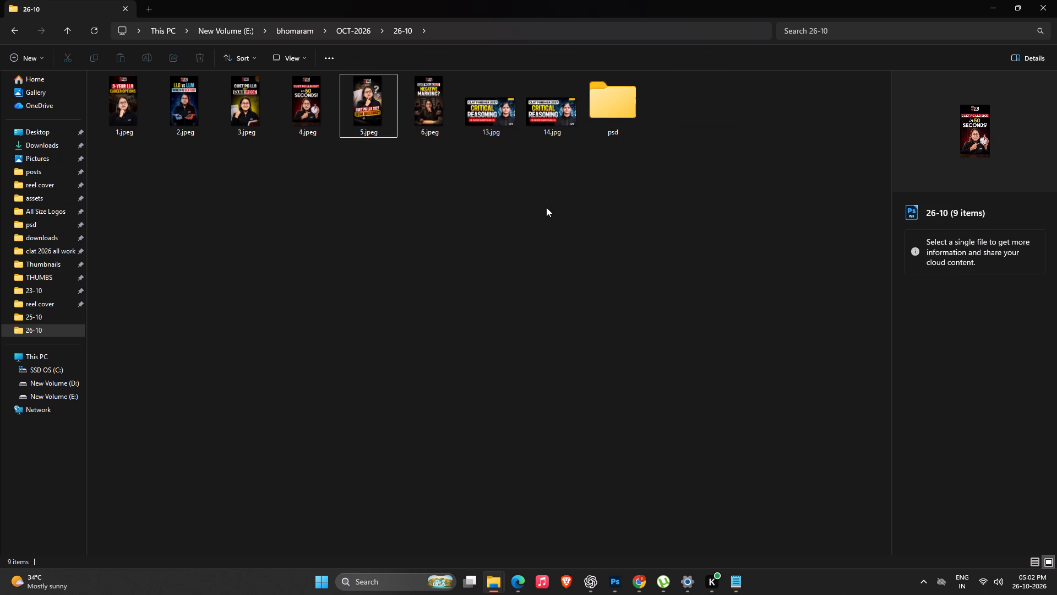
left_click(546, 207)
Switch to Photoshop and compare the EXAM MODE cover with Layer 7 hidden and shown.
key("alt+Tab")
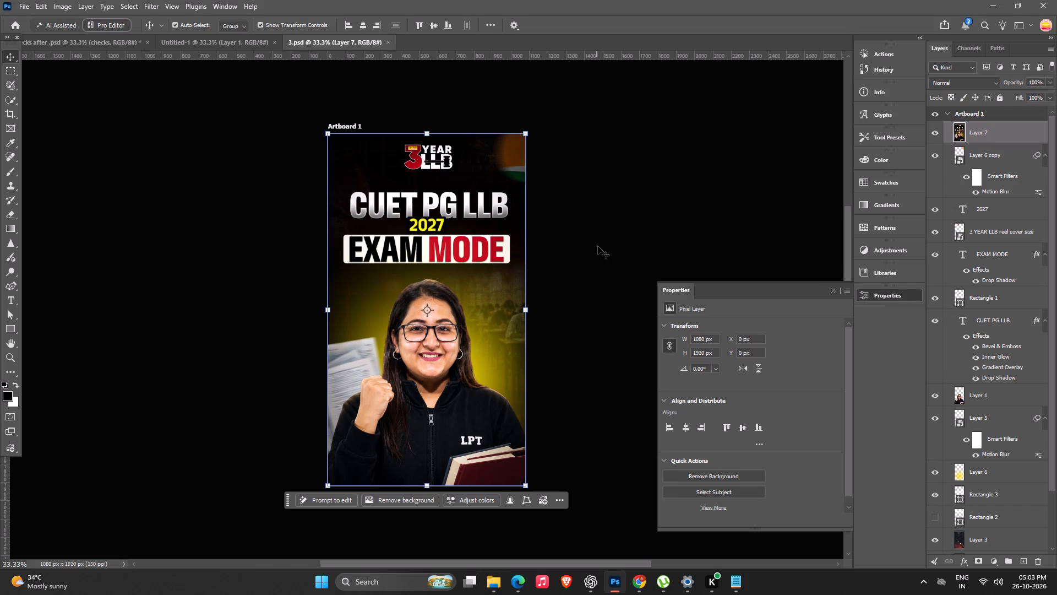
left_click(589, 253)
scroll(432, 260, "up", 3, "alt")
left_click(446, 252)
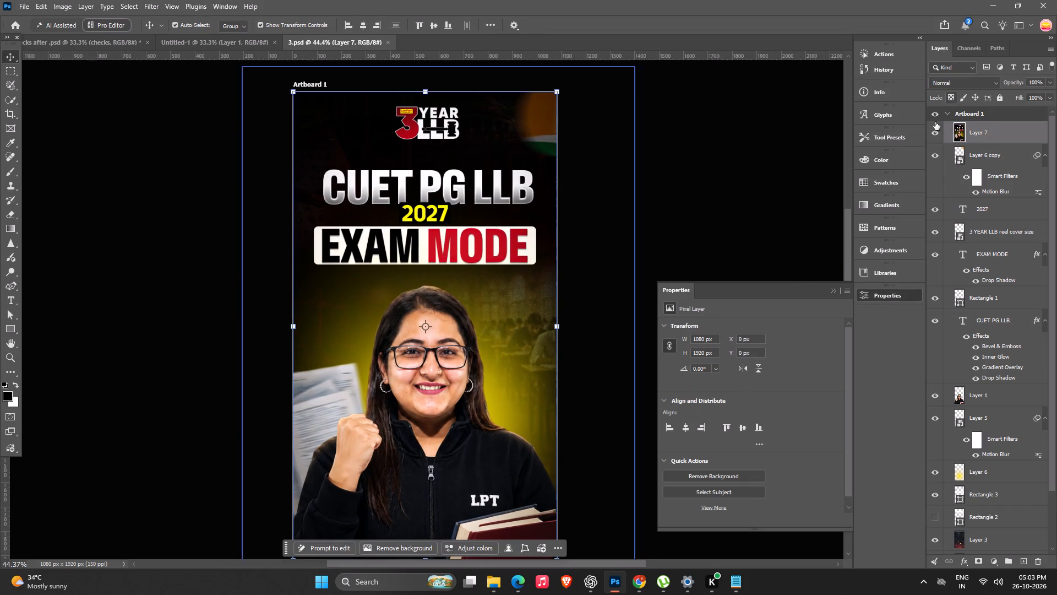
left_click(932, 131)
left_click(932, 131)
In the 3 Year LLB shorts sheet, copy the word DURATION from the CUET PG LLB 2027 EXAM DURATION cell.
key("alt+Tab")
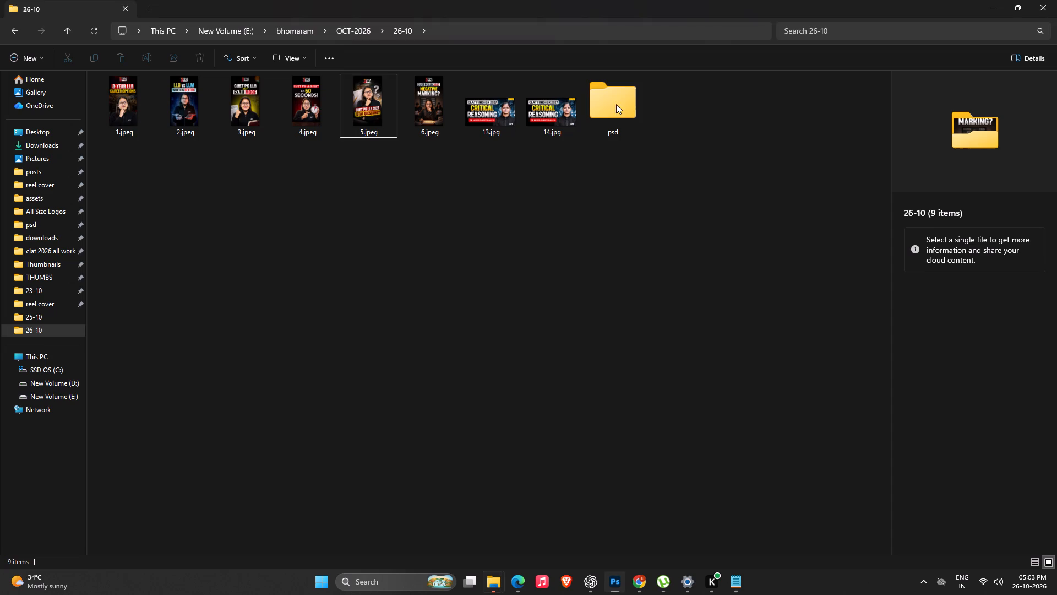
key("alt+Tab")
key("alt+Tab")
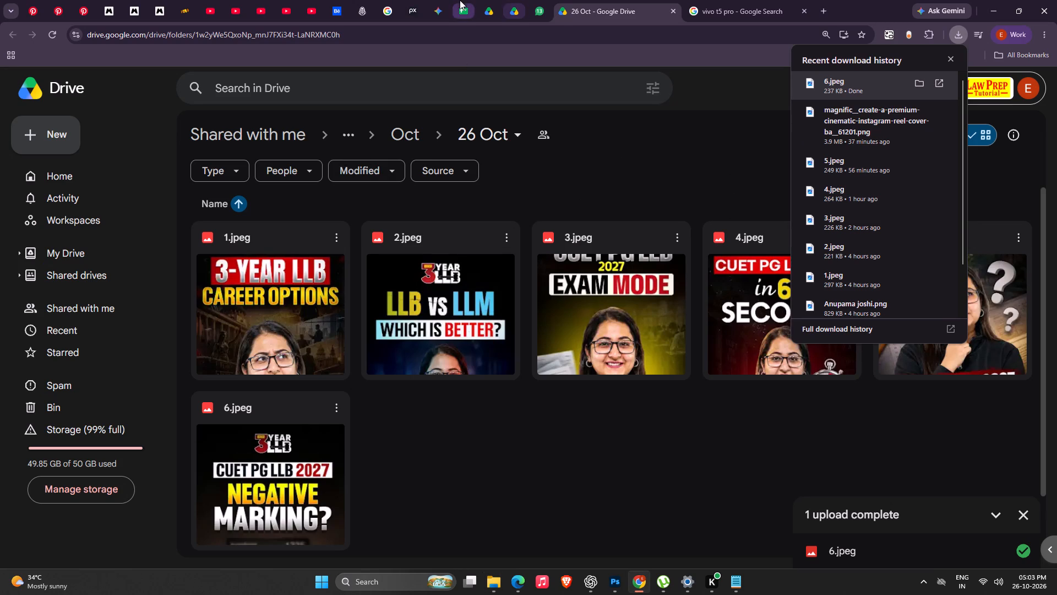
left_click(460, 1)
double_click(217, 312)
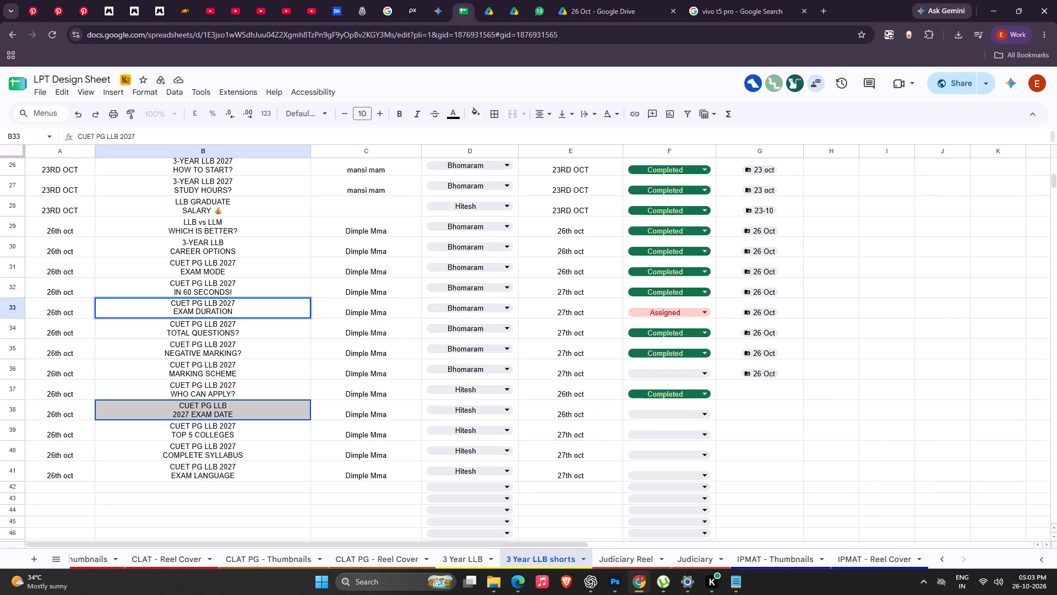
left_click_drag(194, 310, 244, 315)
key("ctrl+c")
key("ctrl+c")
key("ctrl+c")
Switch back to 3.psd in Photoshop and hide Layer 7 at the top of Artboard 1.
key("alt+Tab")
key("alt+Tab")
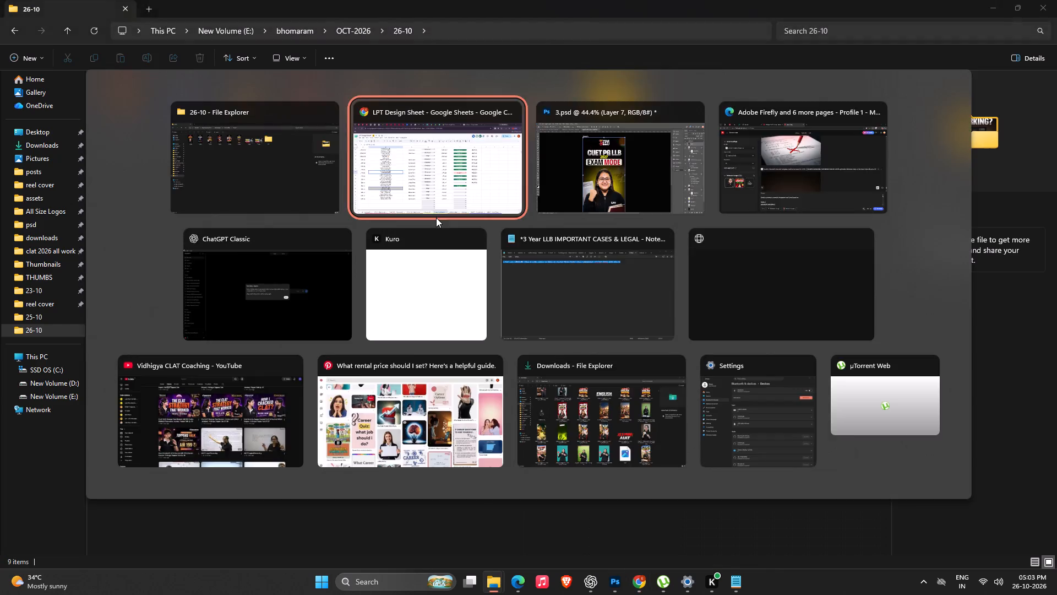
key("alt+Tab")
left_click(695, 245)
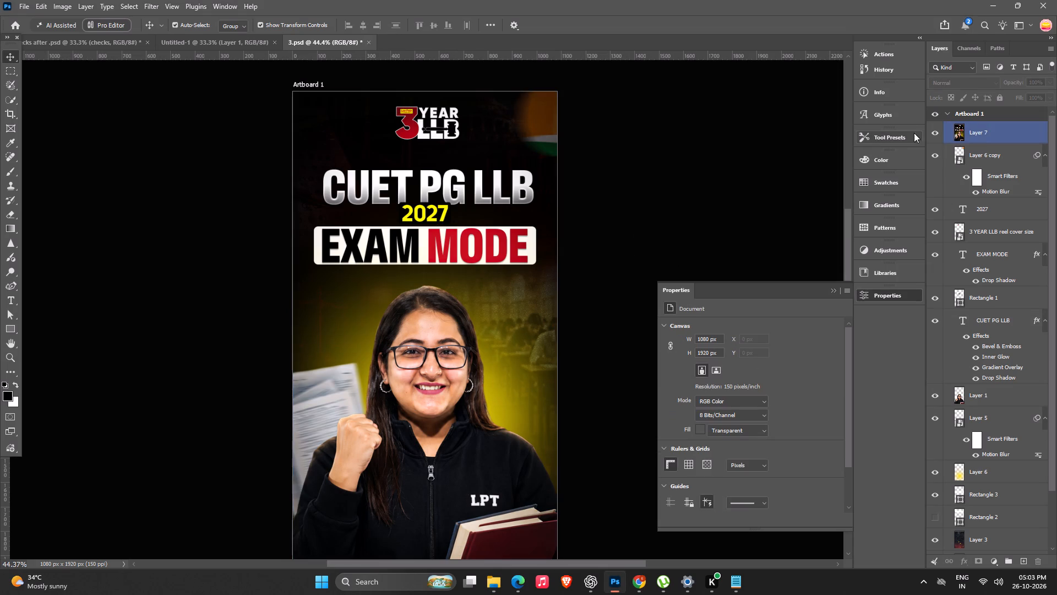
left_click(982, 130)
left_click(941, 136)
left_click(744, 137)
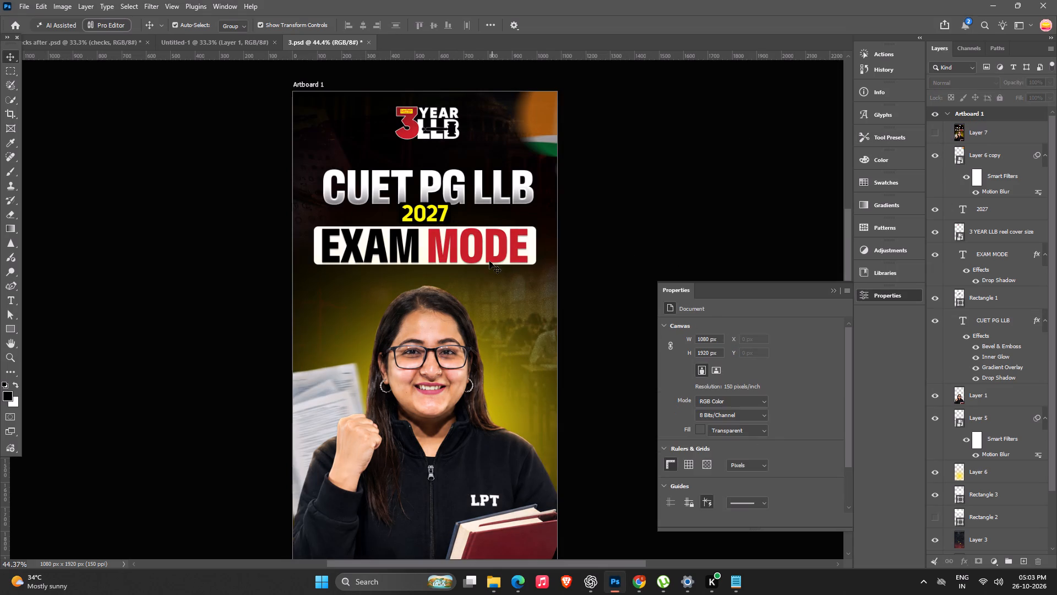
Replace MODE with the copied word DURATION in the EXAM MODE headline text.
scroll(453, 242, "up", 3, "alt")
triple_click(453, 242)
left_click_drag(422, 241, 502, 242)
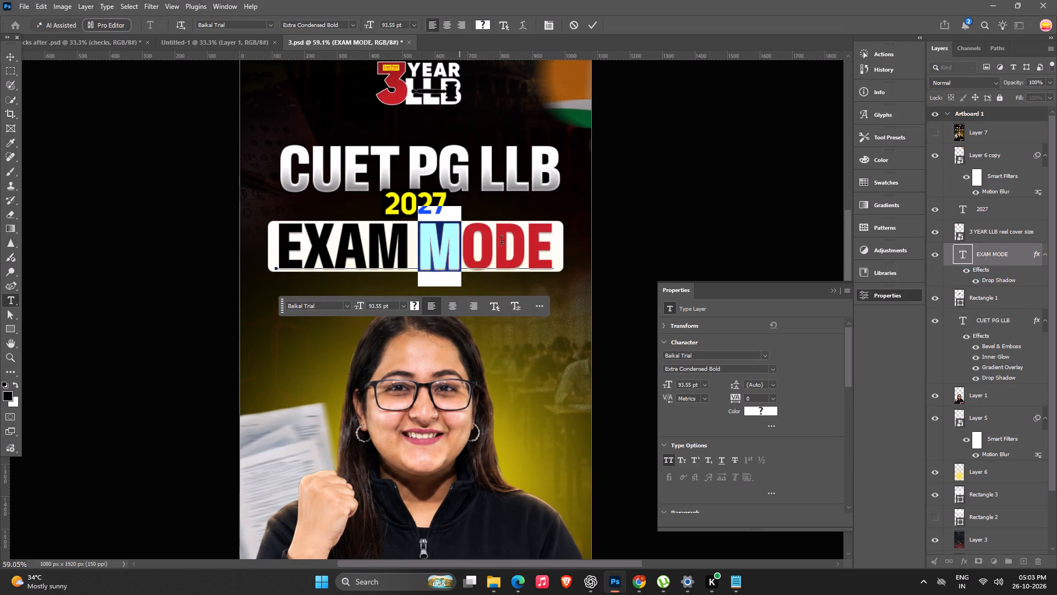
left_click_drag(502, 242, 535, 242)
left_click_drag(552, 250, 455, 268)
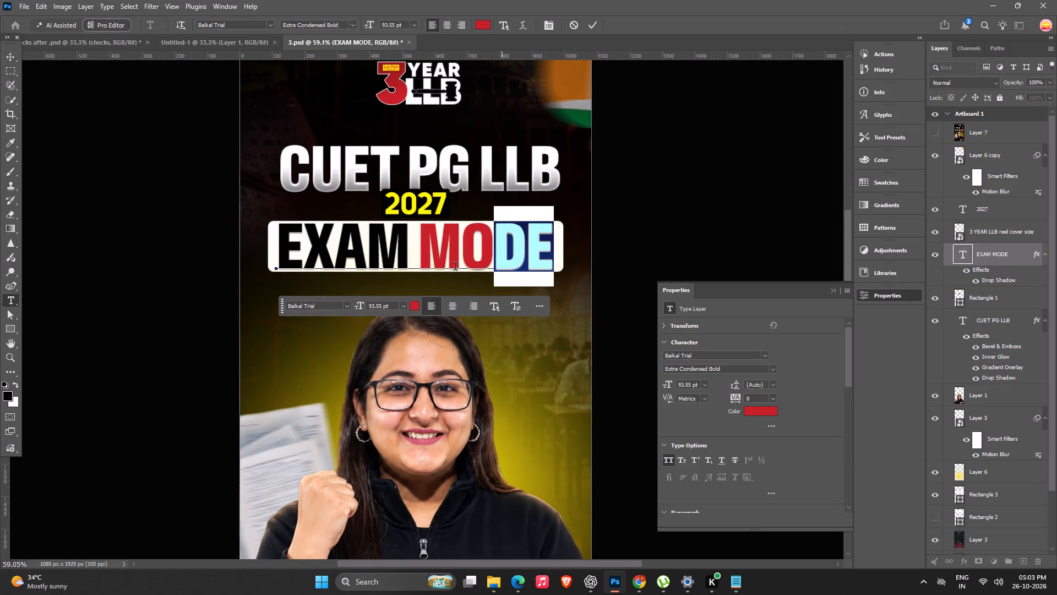
left_click_drag(455, 268, 418, 266)
key("ctrl+BackSpace")
key("ctrl+v")
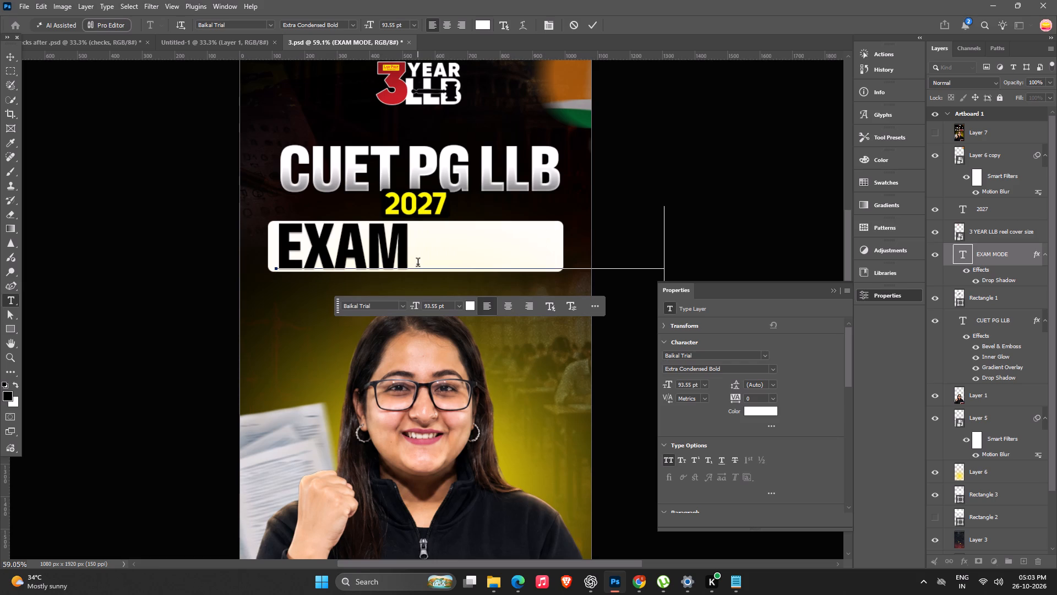
key("Return")
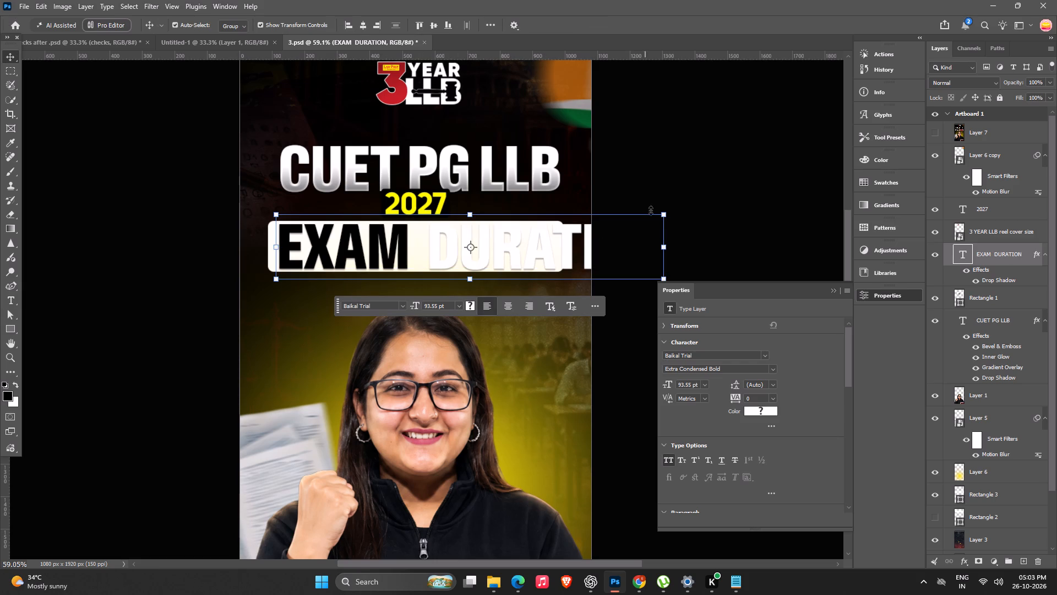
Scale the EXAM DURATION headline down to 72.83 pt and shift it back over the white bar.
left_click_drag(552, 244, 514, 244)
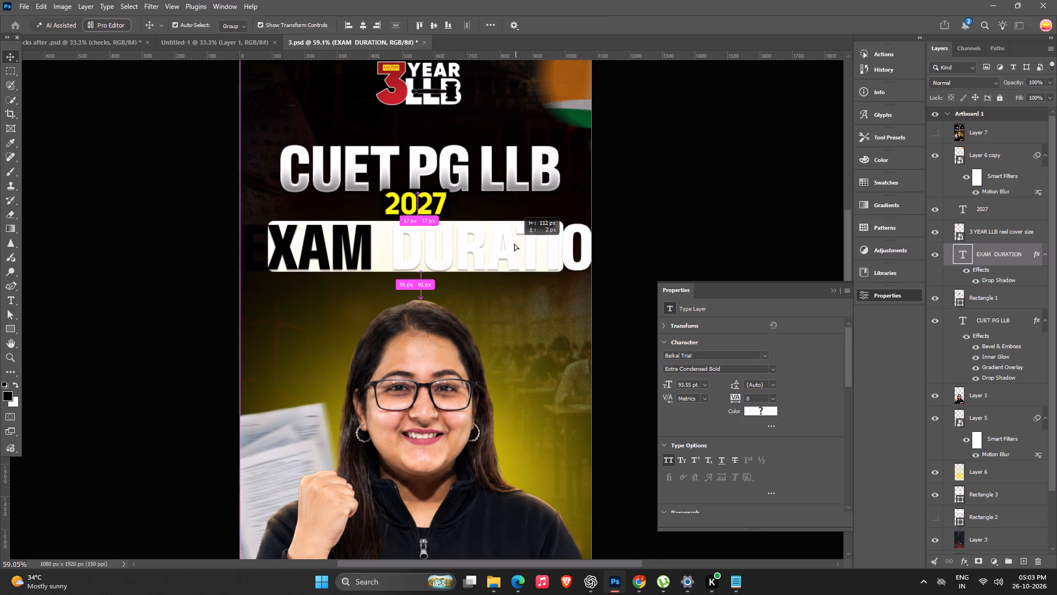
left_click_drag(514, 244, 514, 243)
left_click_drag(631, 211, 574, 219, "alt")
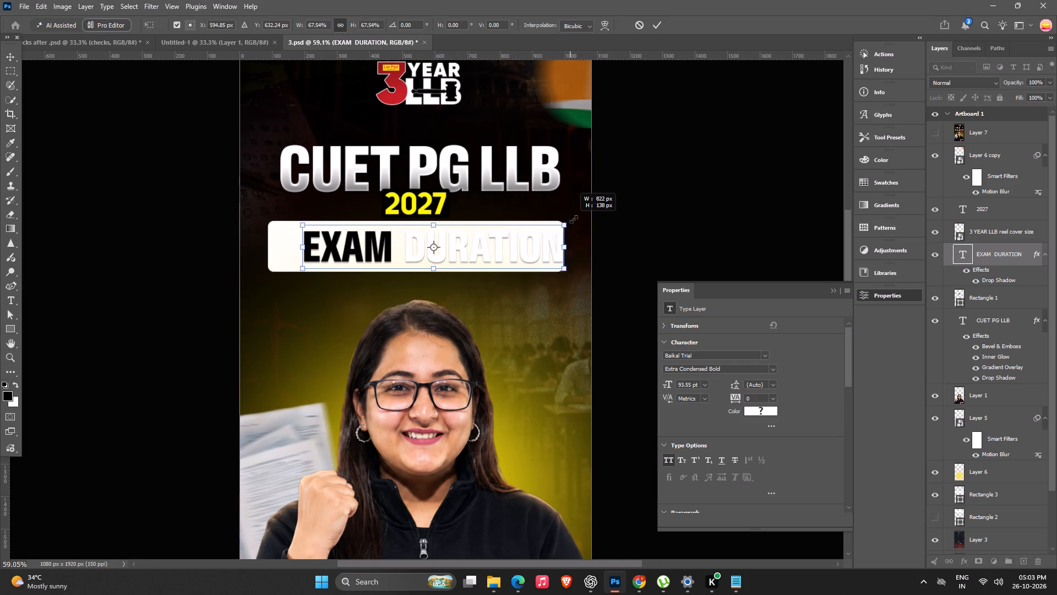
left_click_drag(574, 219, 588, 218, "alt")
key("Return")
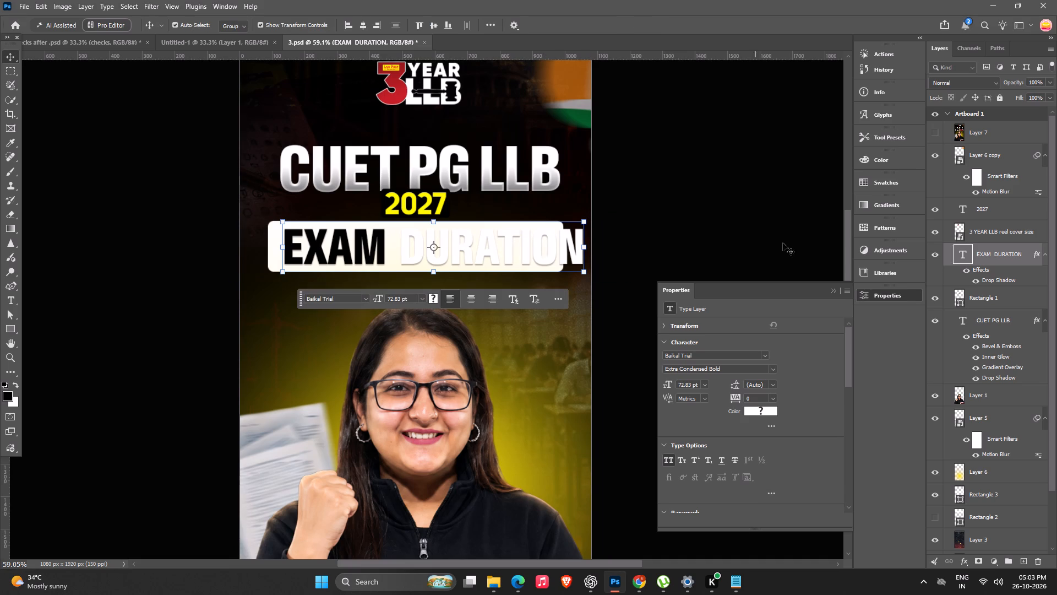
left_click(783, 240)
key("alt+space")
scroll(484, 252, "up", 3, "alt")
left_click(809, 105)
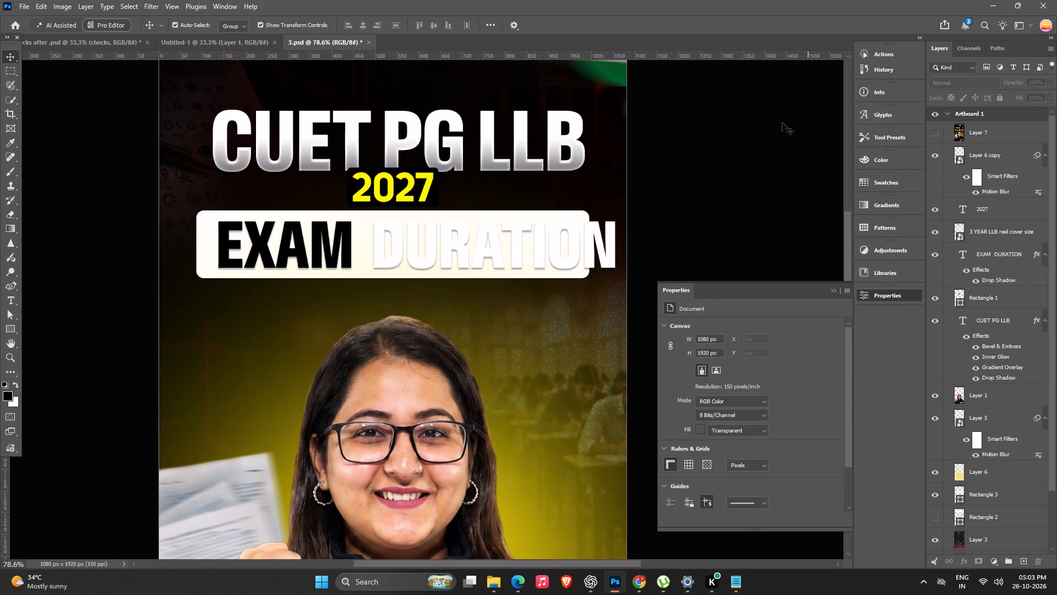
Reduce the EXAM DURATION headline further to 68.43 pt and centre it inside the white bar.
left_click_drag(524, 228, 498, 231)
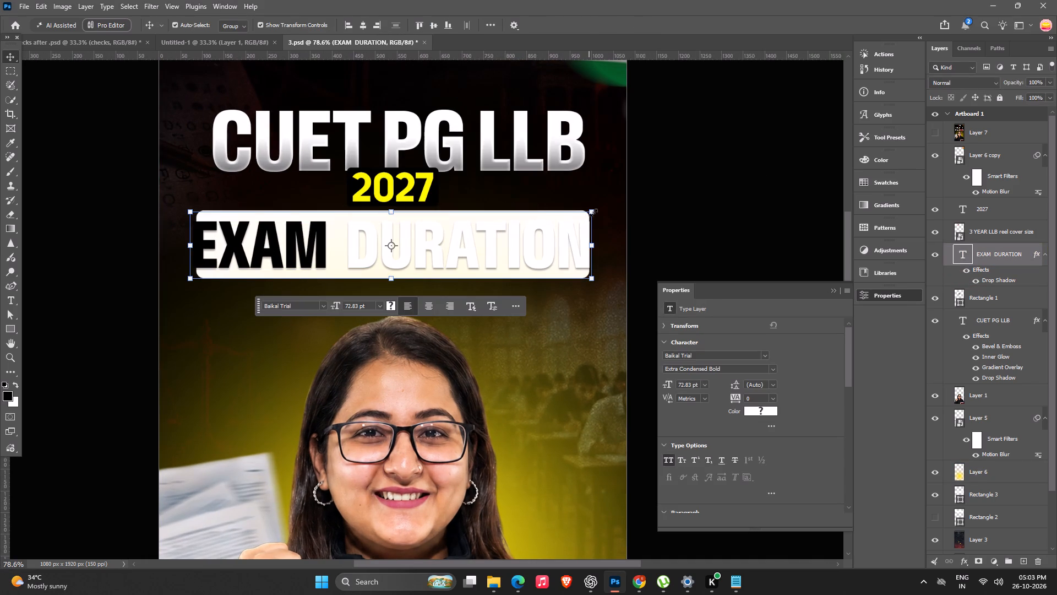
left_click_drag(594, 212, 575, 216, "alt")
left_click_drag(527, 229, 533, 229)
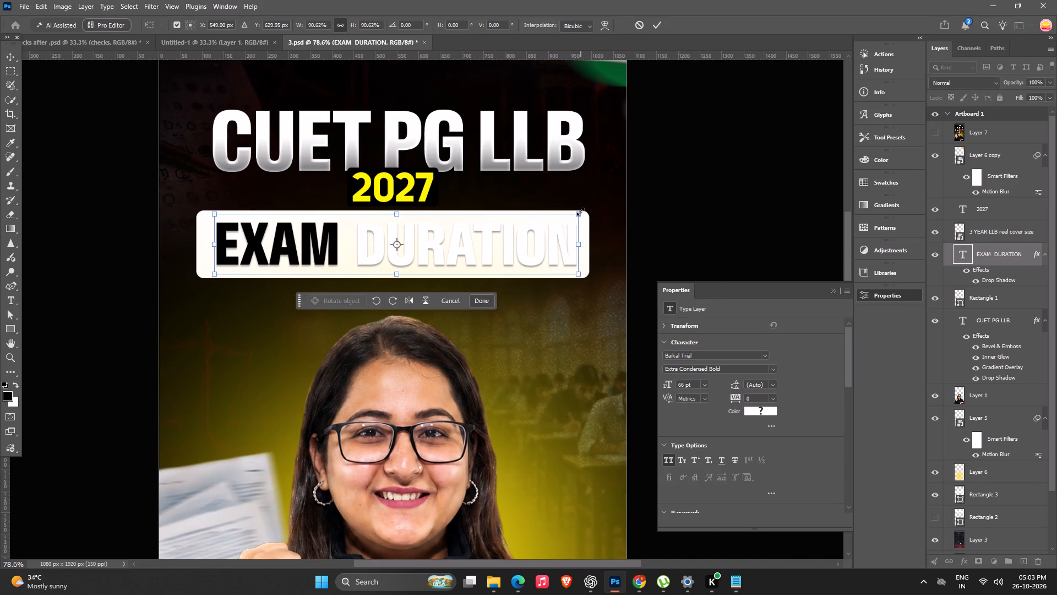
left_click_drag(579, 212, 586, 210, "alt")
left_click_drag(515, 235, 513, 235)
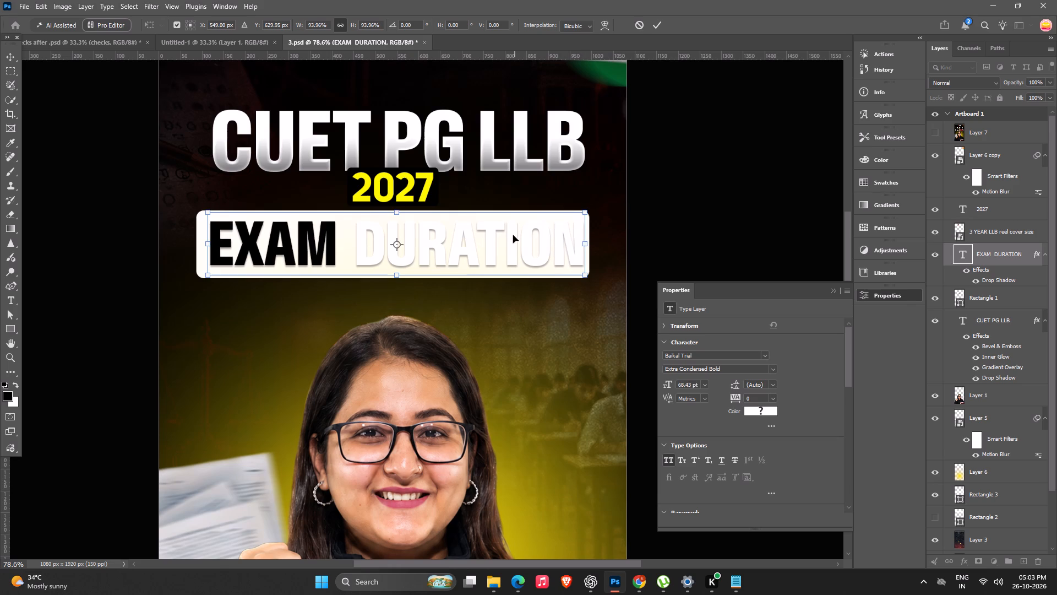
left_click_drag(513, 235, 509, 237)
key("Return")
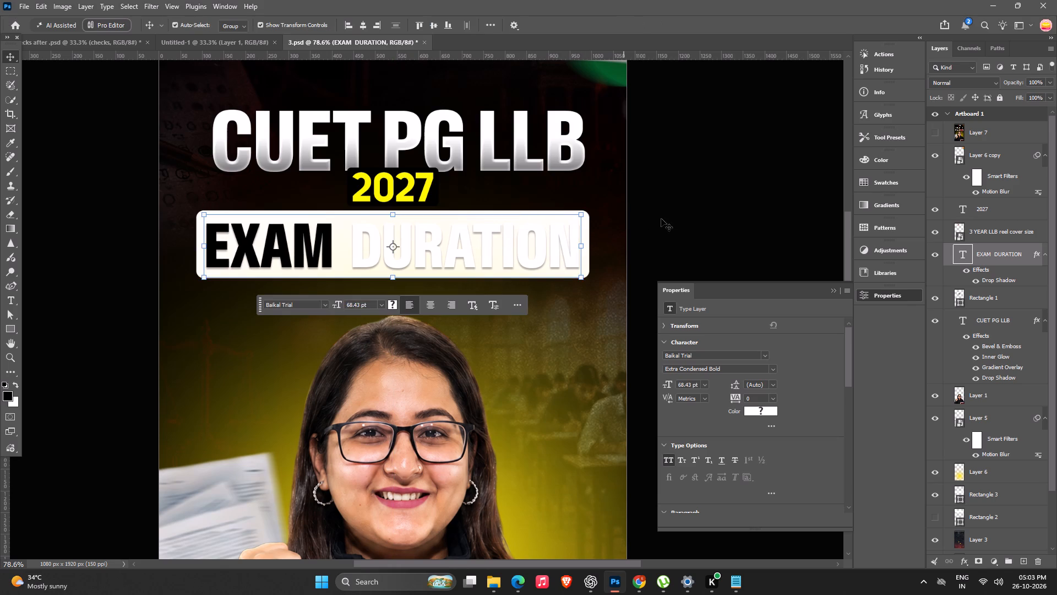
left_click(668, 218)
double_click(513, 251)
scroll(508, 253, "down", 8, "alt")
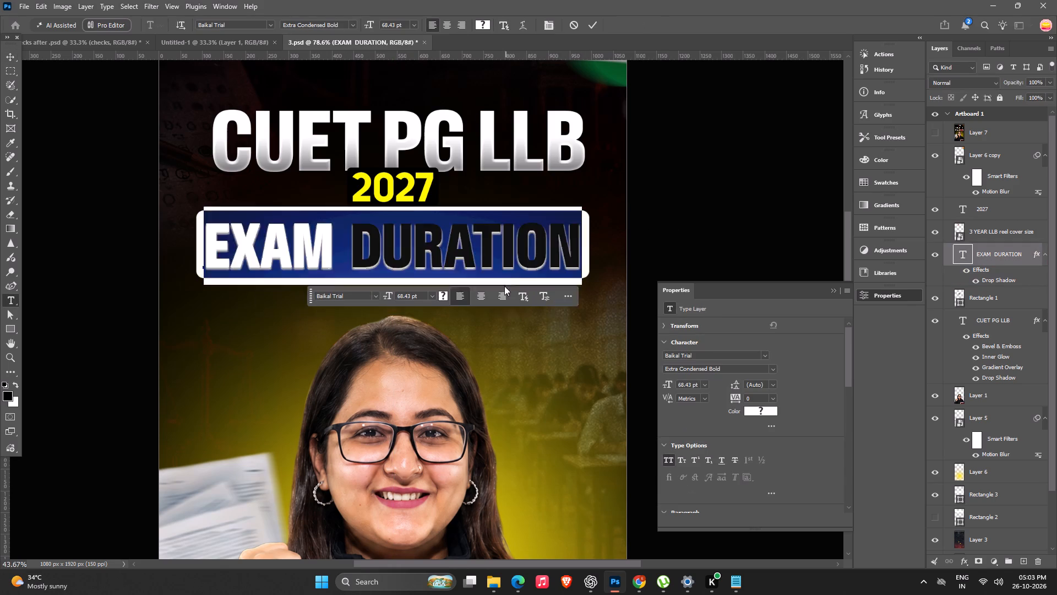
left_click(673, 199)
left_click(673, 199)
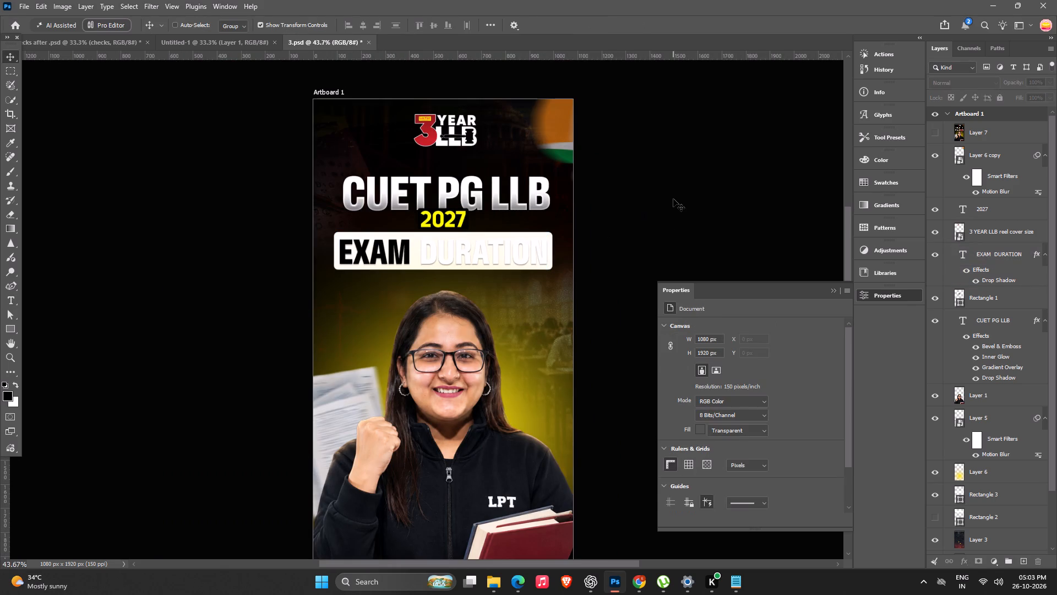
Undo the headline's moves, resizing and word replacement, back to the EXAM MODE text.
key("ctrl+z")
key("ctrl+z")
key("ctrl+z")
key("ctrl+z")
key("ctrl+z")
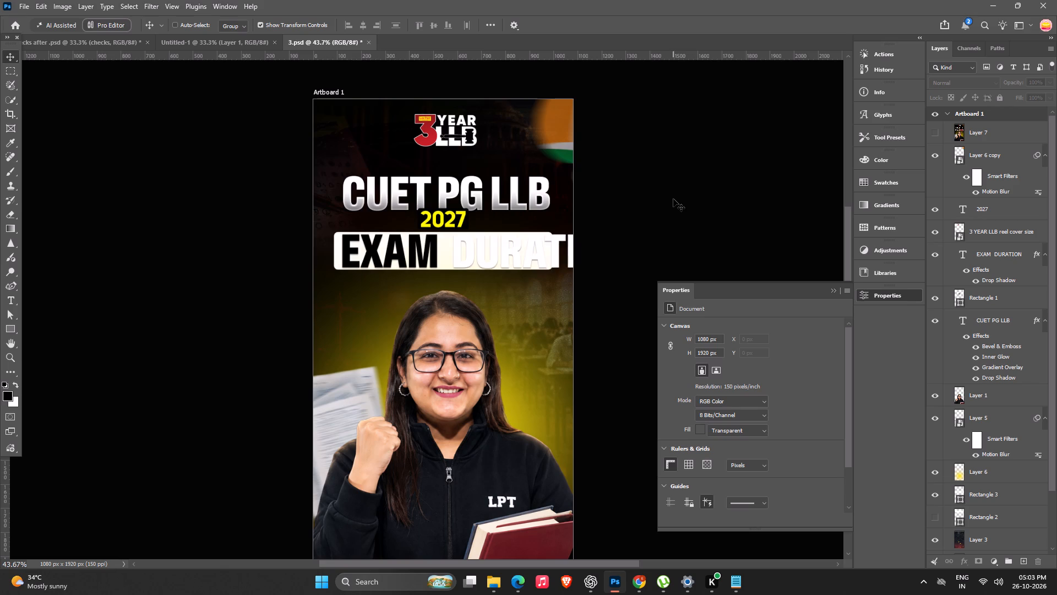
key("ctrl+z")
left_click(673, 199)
Select MODE in the EXAM MODE headline and copy its red hex colour code, c82027.
scroll(464, 264, "up", 6, "alt")
left_click(470, 258)
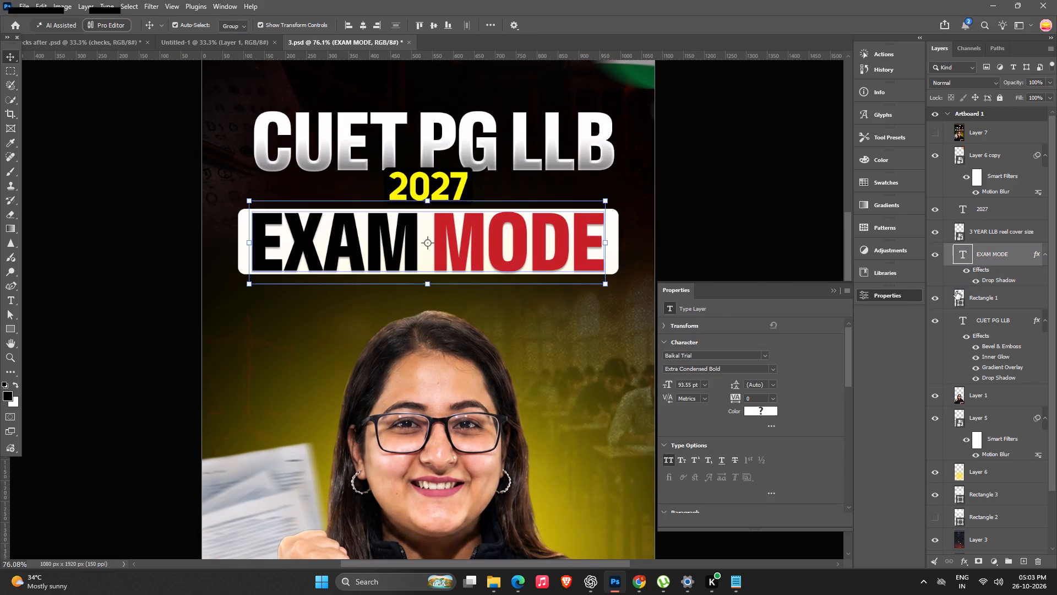
triple_click(487, 232)
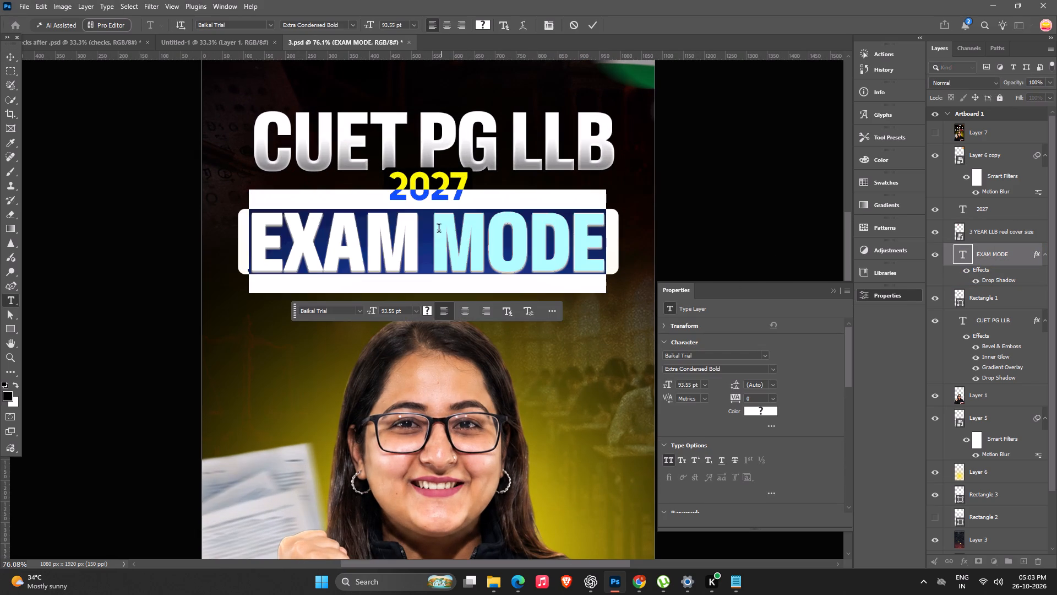
left_click_drag(431, 230, 688, 249)
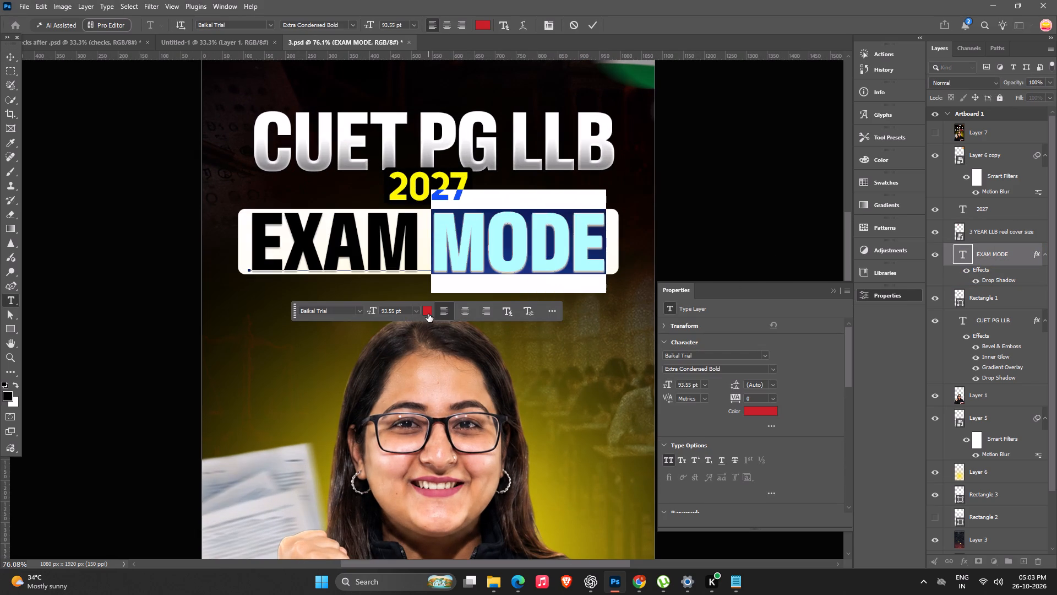
left_click(428, 314)
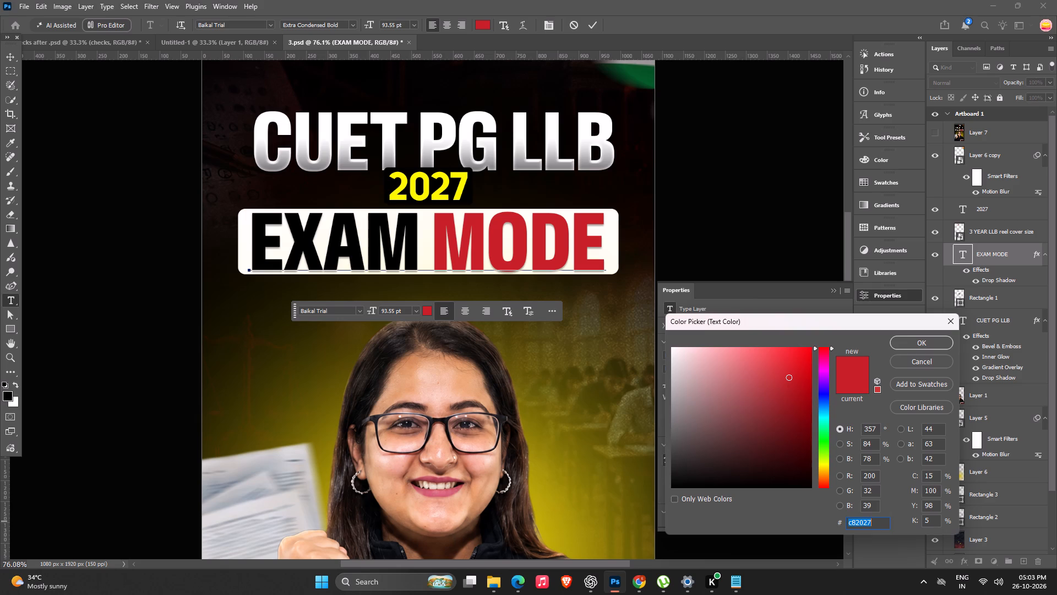
left_click(879, 521)
left_click_drag(879, 521, 796, 515)
key("ctrl+c")
key("ctrl+c")
left_click(936, 339)
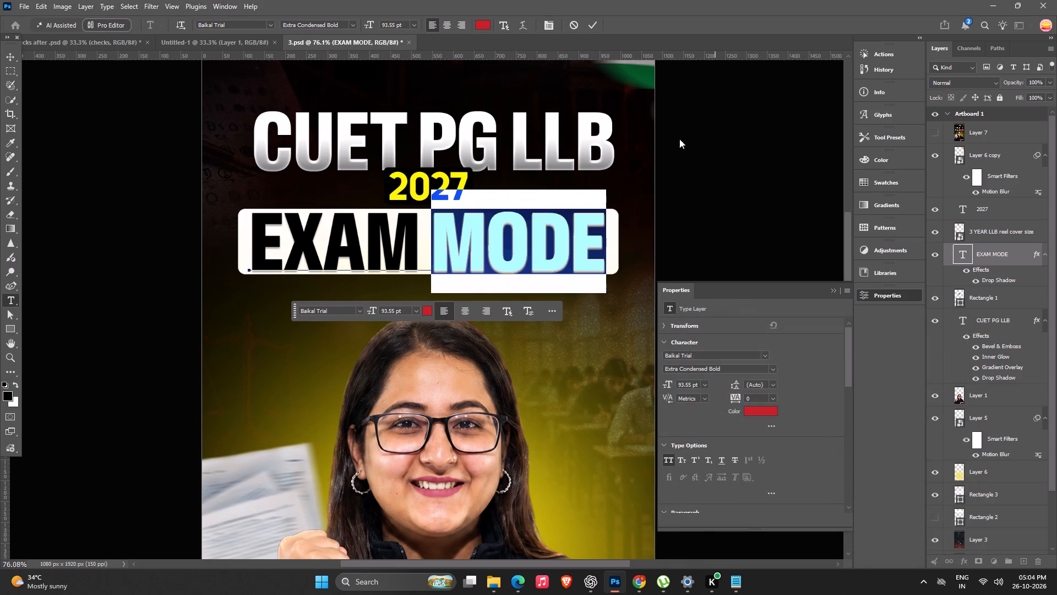
Set the foreground colour to the copied red, c82027.
double_click(6, 400)
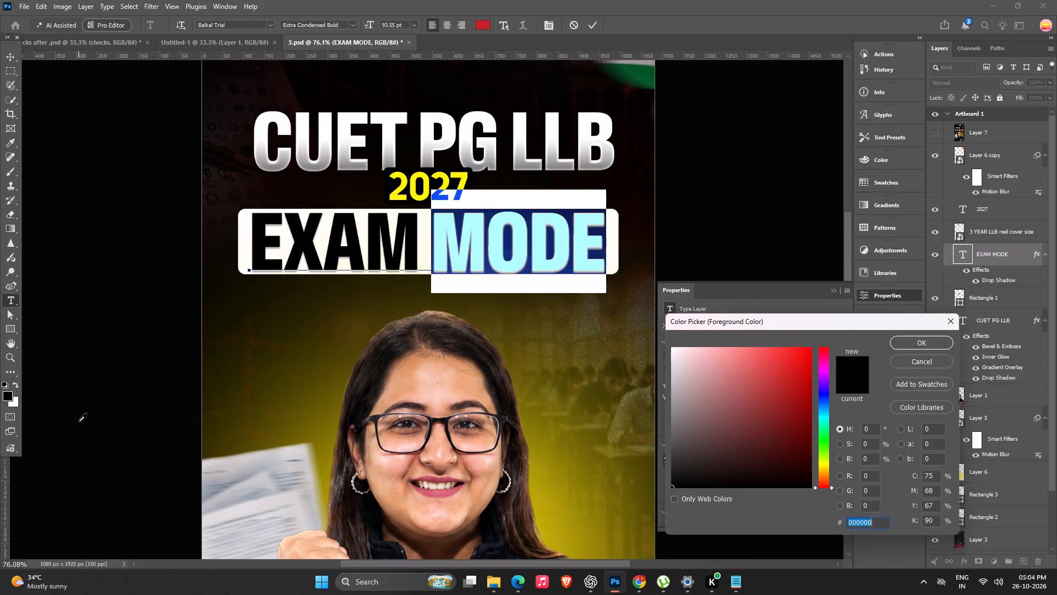
key("BackSpace")
key("ctrl+v")
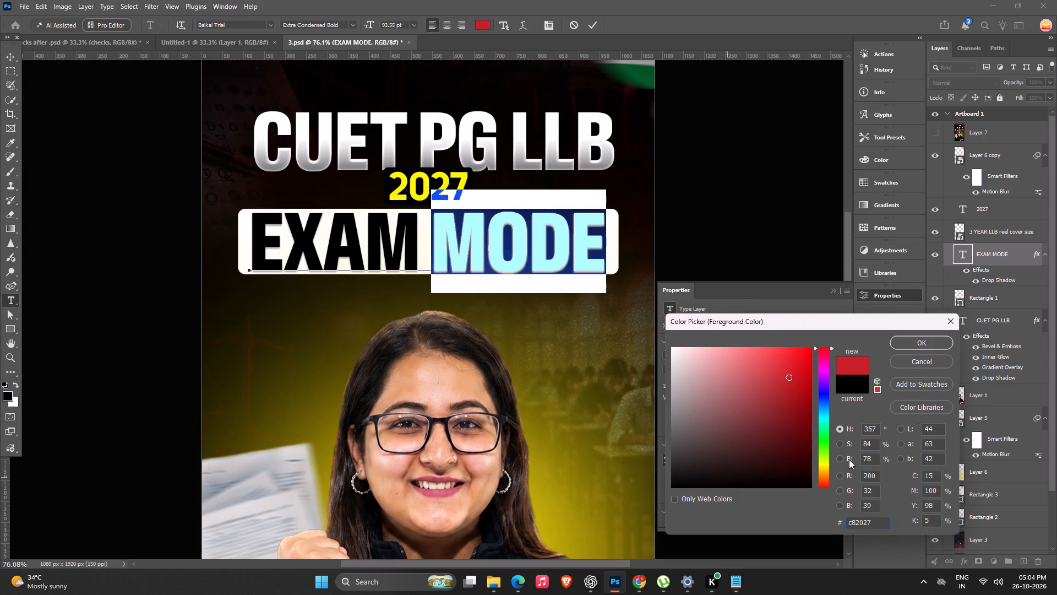
left_click(911, 350)
left_click(906, 345)
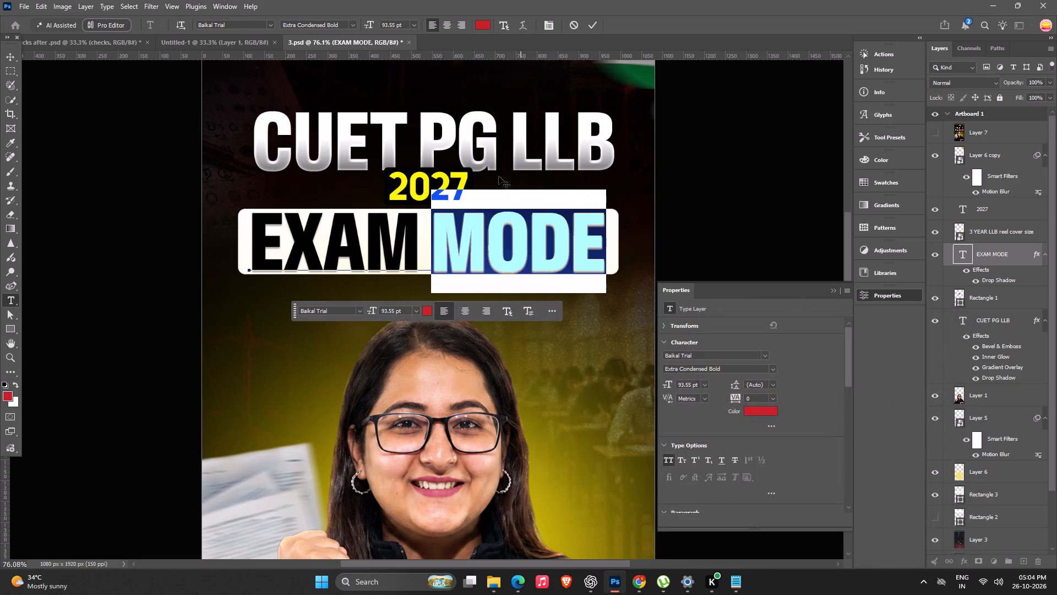
Switch to the 3 Year LLB shorts sheet in Chrome and copy DURATION from the EXAM DURATION cell.
key("alt+Tab")
key("alt+Tab")
key("alt+Tab")
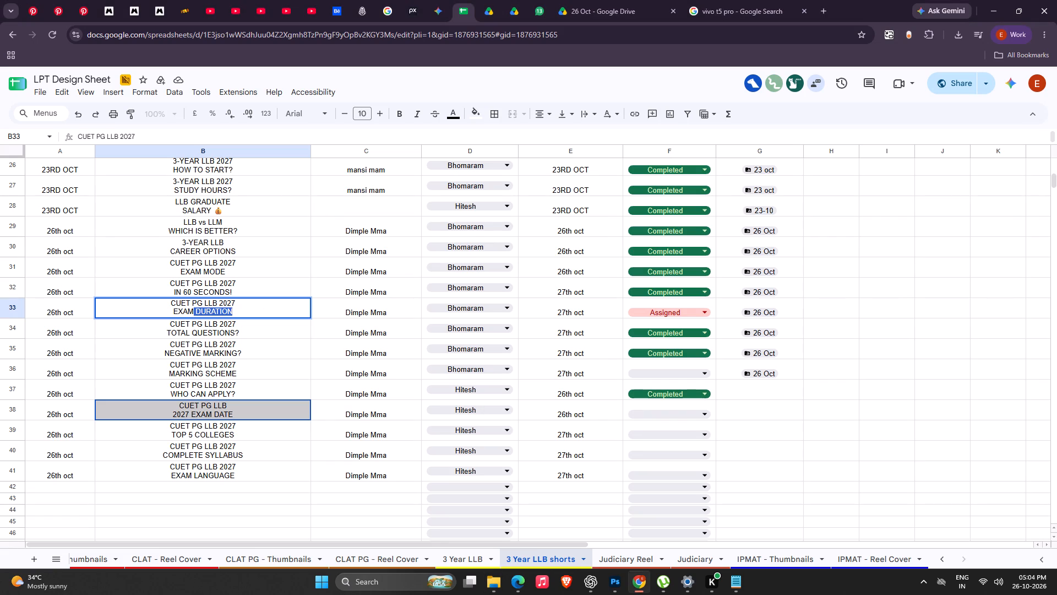
key("ctrl+c")
key("ctrl+c")
Return to 3.psd in Photoshop and replace the selected word MODE with the copied DURATION.
key("alt+Tab")
key("alt+Tab")
key("alt+Tab")
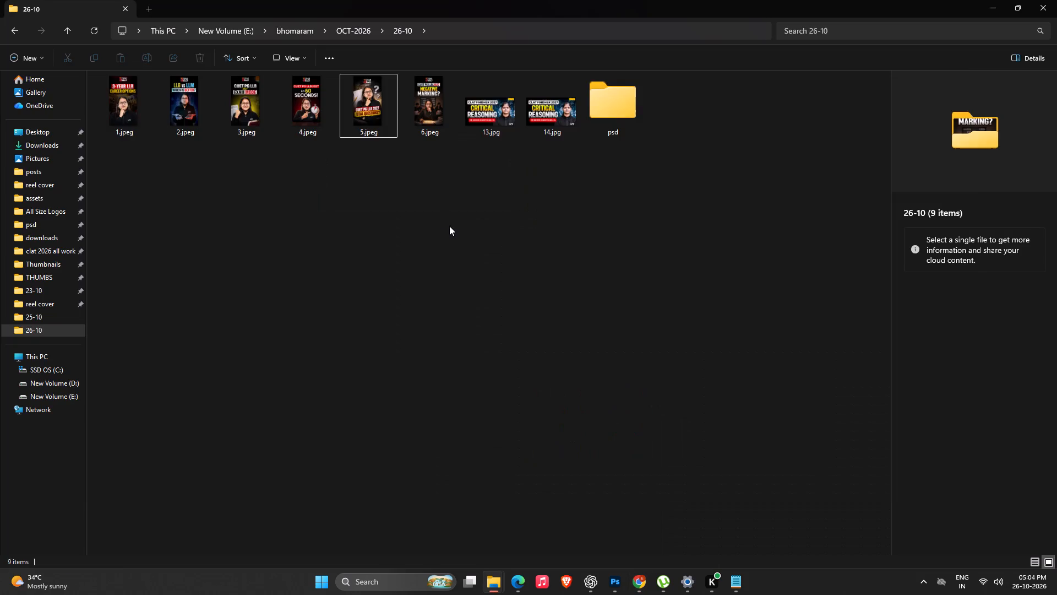
key("alt+Tab")
key("alt+Tab")
key("BackSpace")
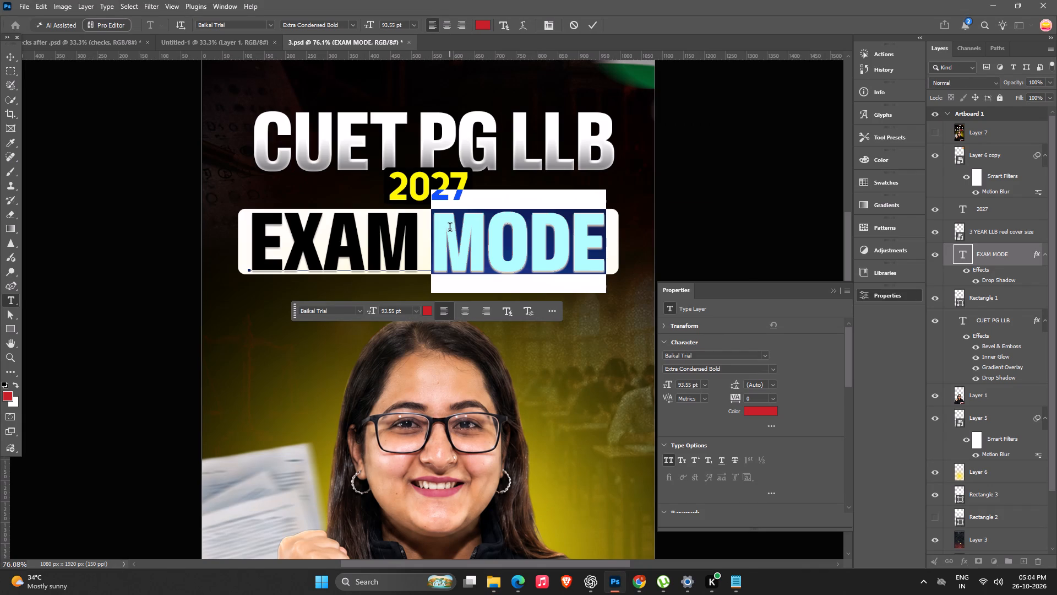
key("ctrl+v")
key("Return")
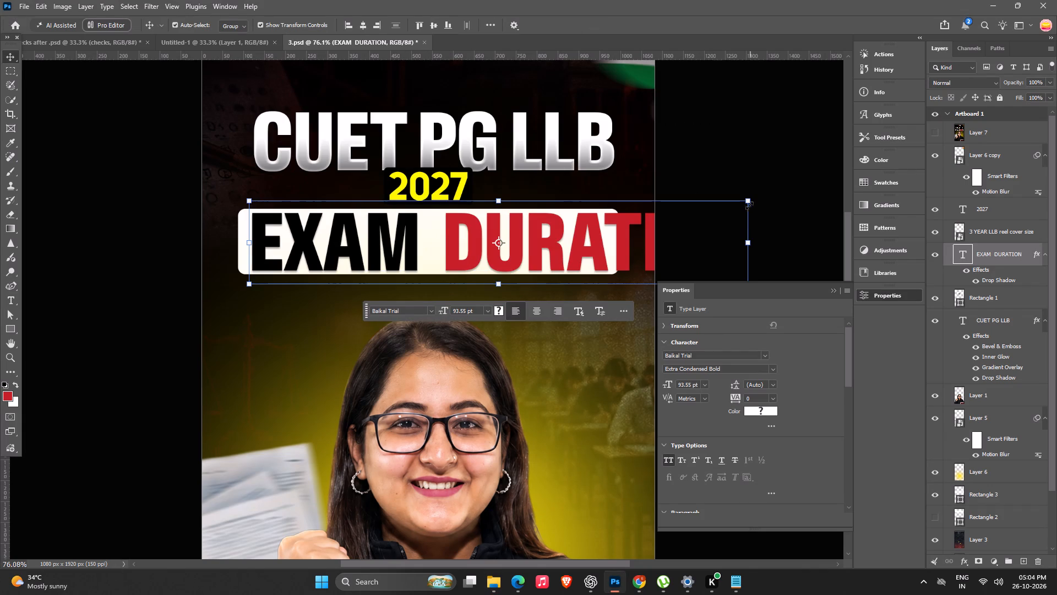
Scale the EXAM DURATION headline down to 70.75 pt and position it within the white bar.
left_click_drag(748, 202, 720, 208, "alt")
left_click_drag(634, 221, 570, 218)
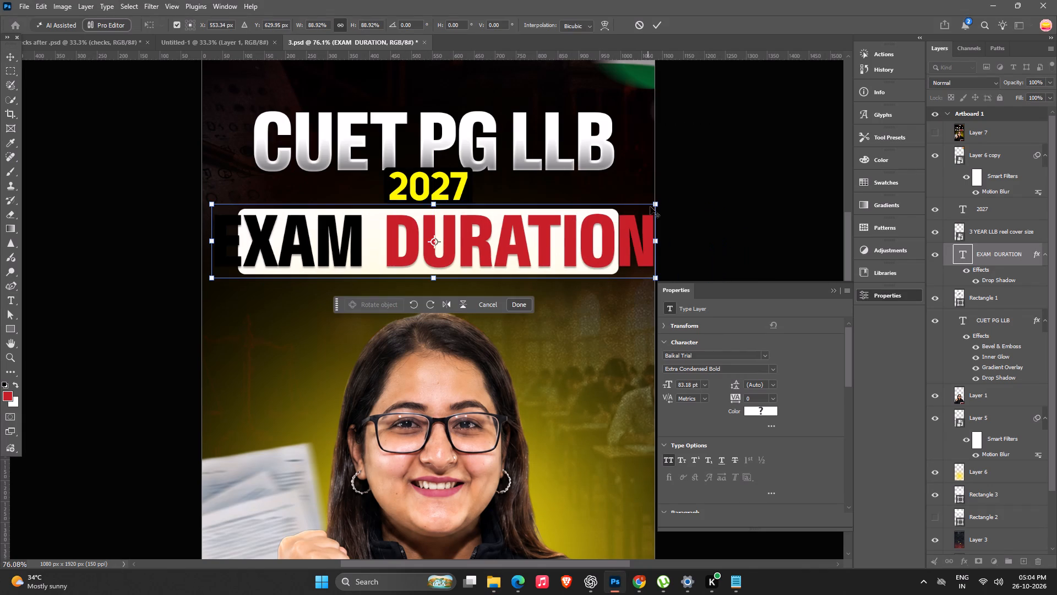
left_click_drag(654, 205, 620, 209, "alt")
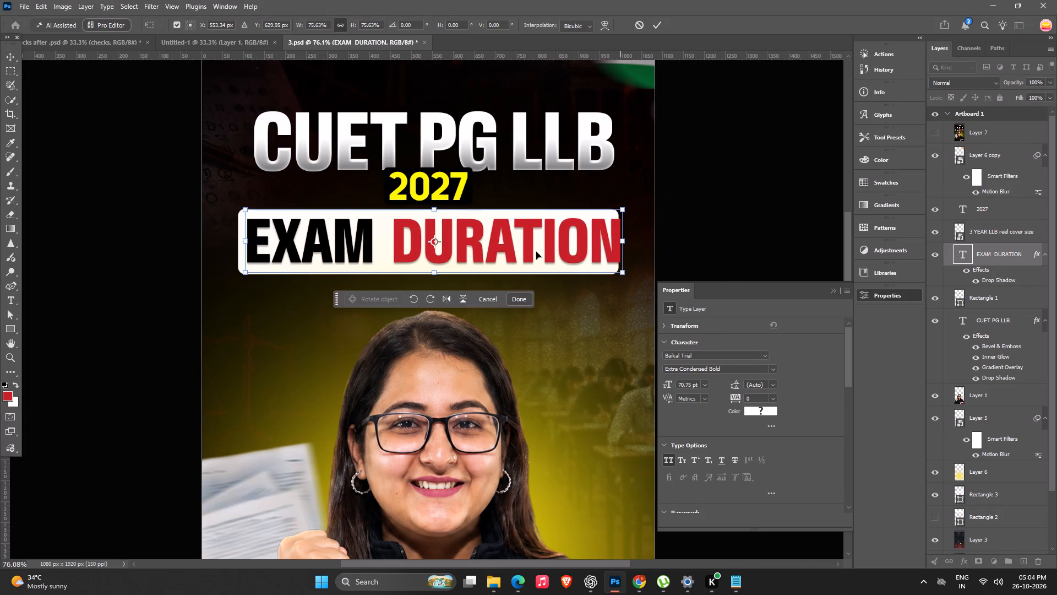
left_click_drag(537, 248, 531, 248)
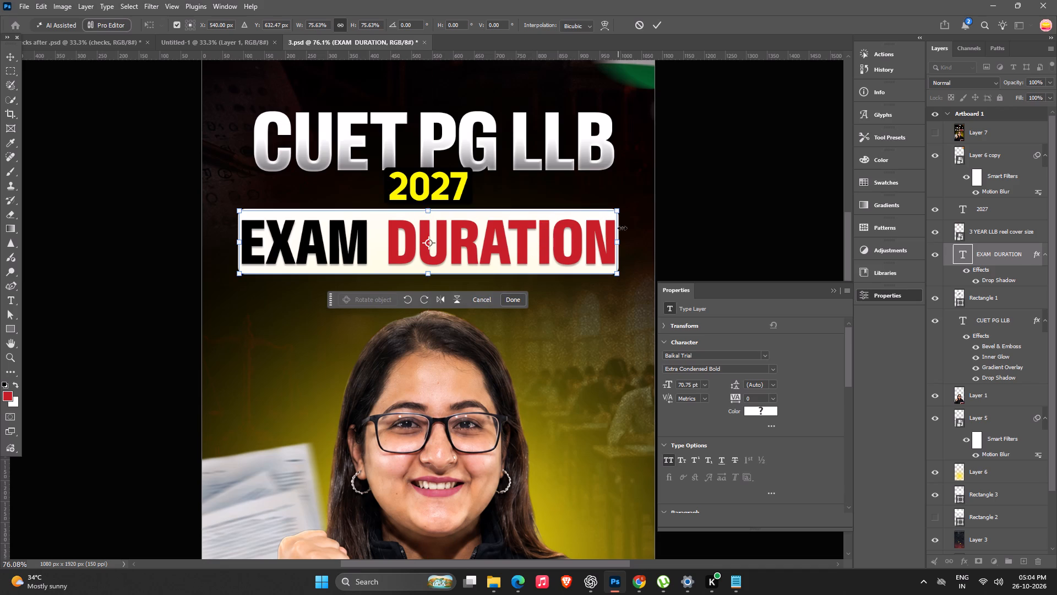
key("Return")
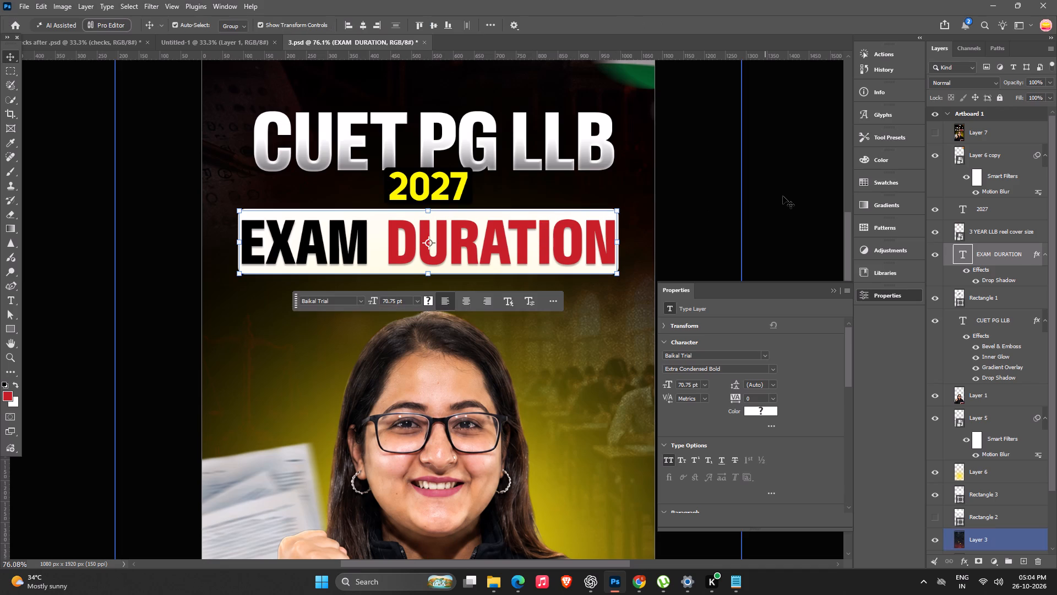
left_click(783, 196)
key("alt+Tab")
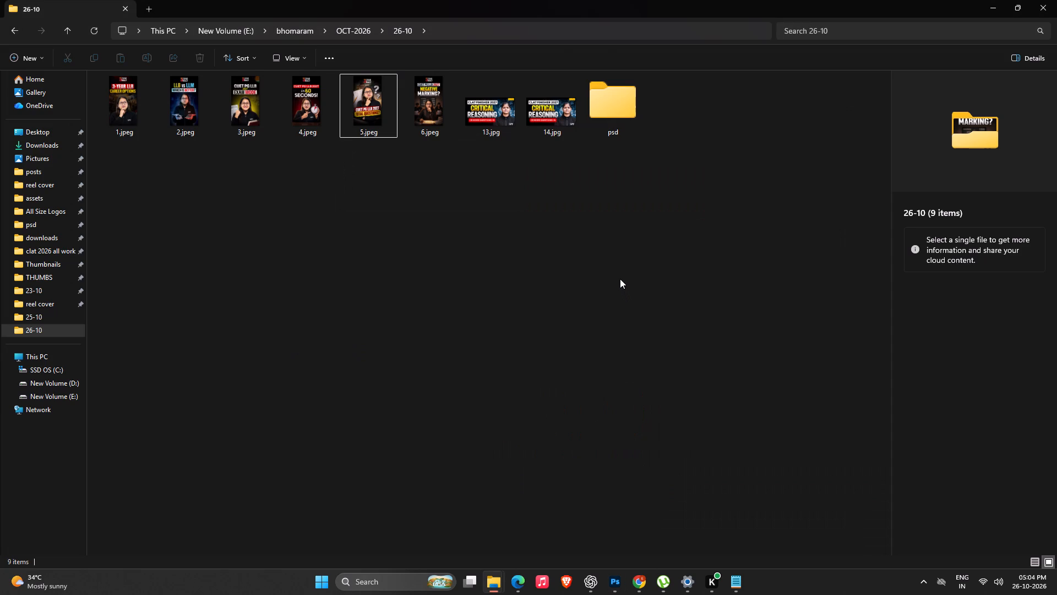
key("alt+Tab")
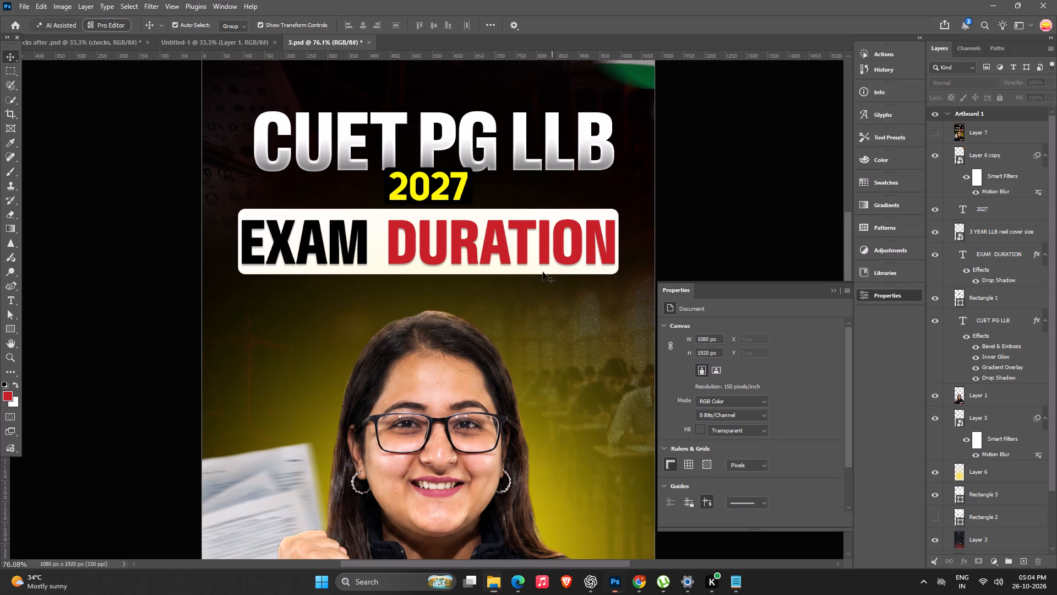
Set the tracking of the gap between EXAM and DURATION to -80.
scroll(386, 217, "up", 2, "alt")
triple_click(405, 243)
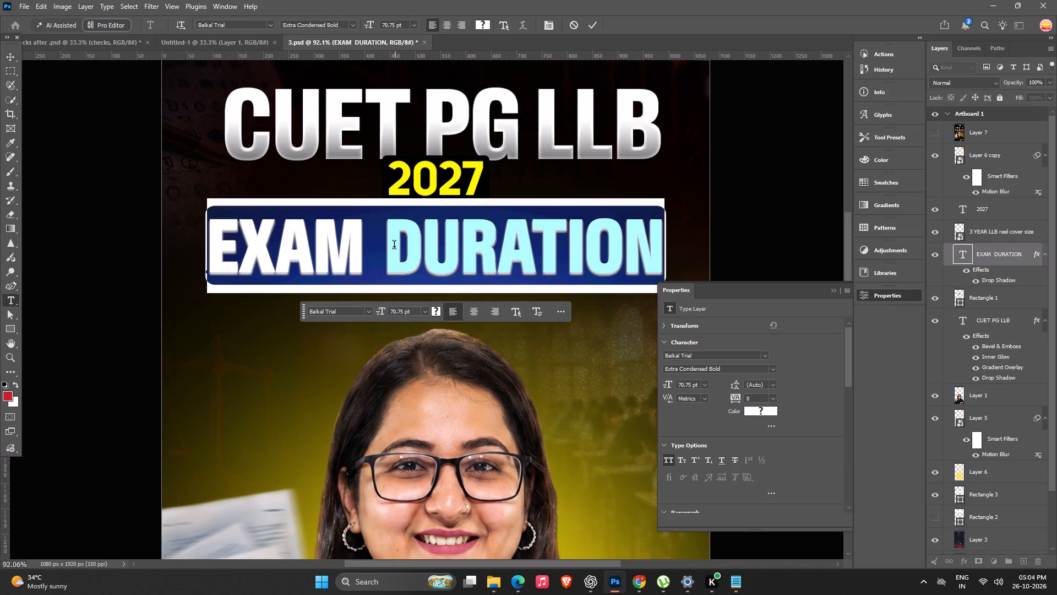
left_click_drag(386, 248, 367, 252)
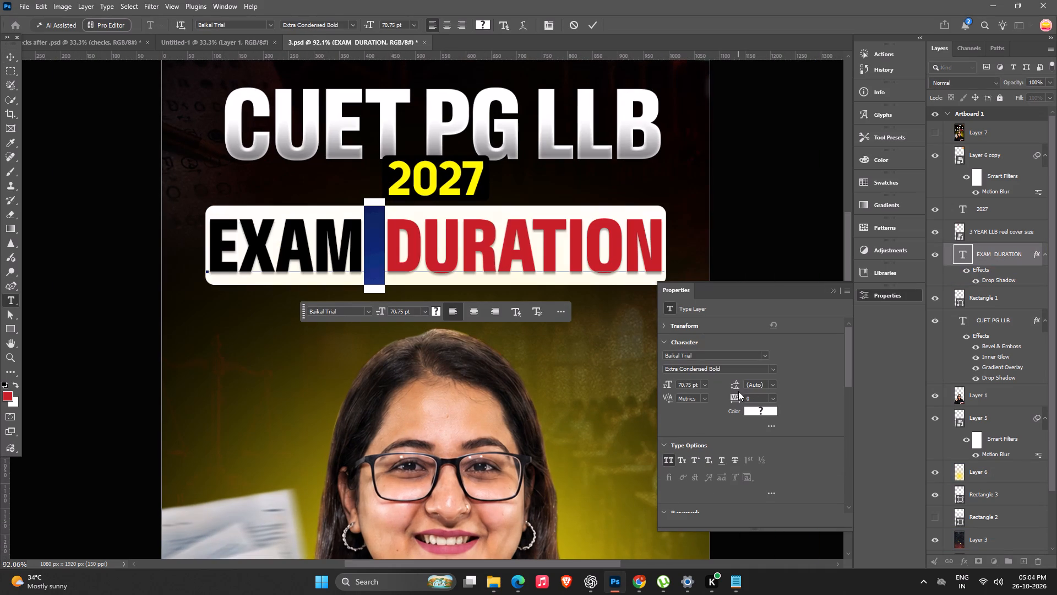
left_click(735, 399)
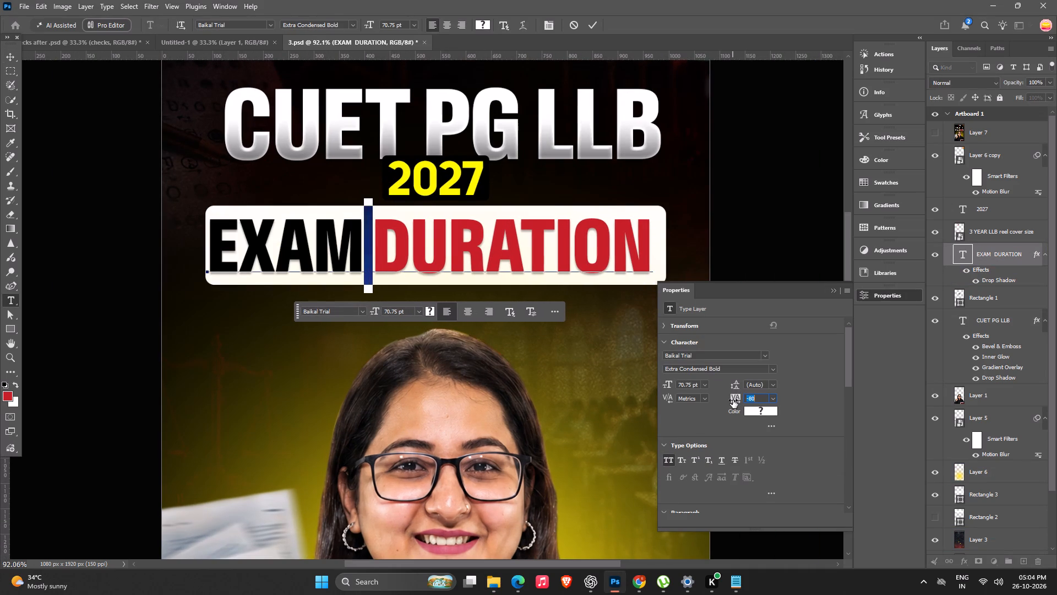
key("Return")
left_click(805, 220)
Move the EXAM DURATION headline about 11 px across to centre it within the white bar.
scroll(704, 191, "down", 8, "alt")
key("space")
key("space")
left_click_drag(366, 360, 331, 353)
scroll(440, 296, "up", 4, "alt")
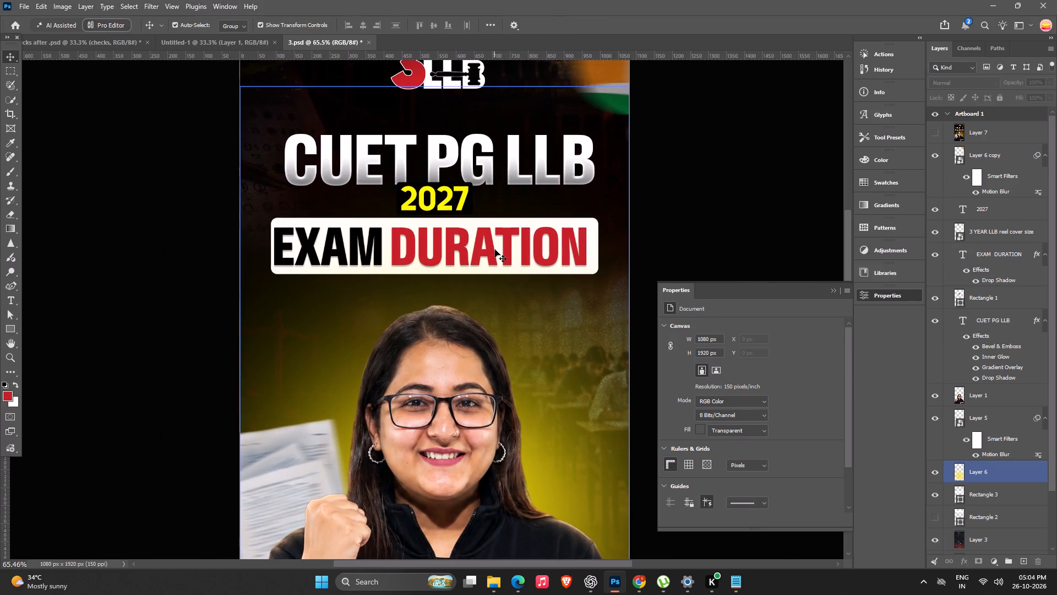
left_click_drag(495, 249, 499, 251)
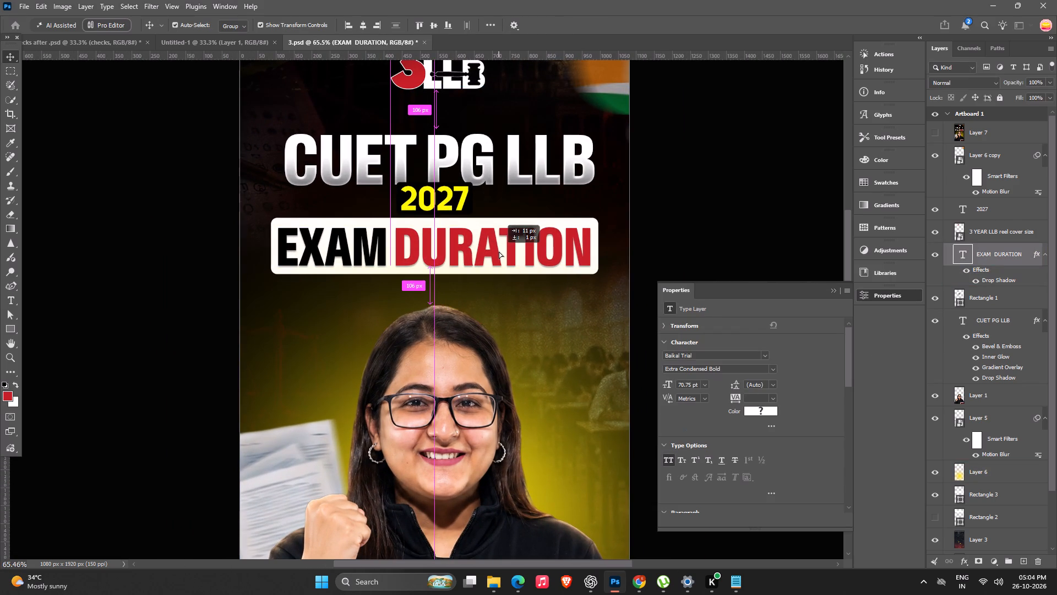
Nudge the EXAM DURATION headline slightly sideways to centre it within the white bar, and deselect it.
left_click_drag(499, 251, 500, 251)
left_click(733, 176)
Examine the whole CUET PG LLB 2027 cover to judge its overall composition and headline fit.
scroll(732, 176, "down", 7, "alt")
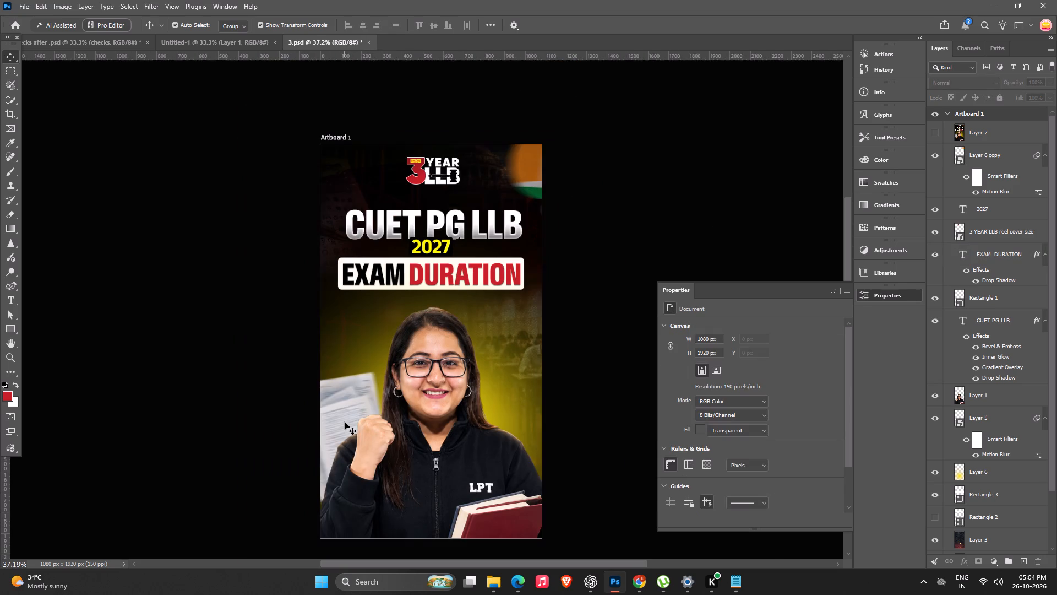
key("space")
key("space")
key("space")
key("space")
key("space")
key("space")
key("space")
key("space")
key("space")
key("space")
key("space")
key("space")
key("space")
key("space")
key("space")
key("space")
key("space")
key("space")
key("space")
key("space")
left_click_drag(342, 375, 368, 327)
scroll(368, 328, "down", 5, "alt")
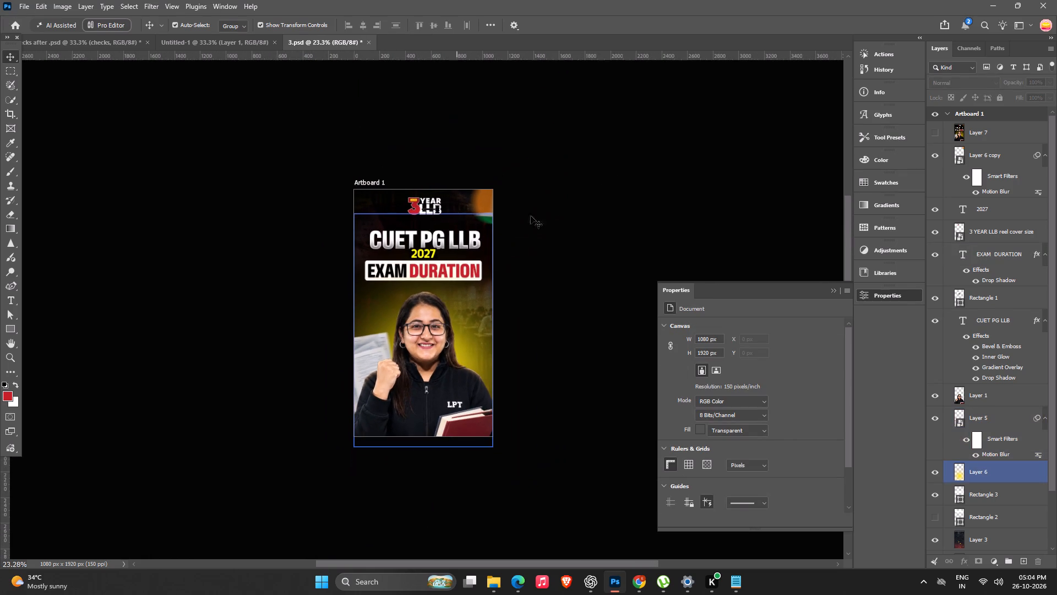
left_click(614, 175)
scroll(399, 367, "up", 5, "alt")
key("space")
key("space")
key("space")
key("space")
key("space")
key("space")
key("space")
key("space")
left_click_drag(400, 358, 368, 349)
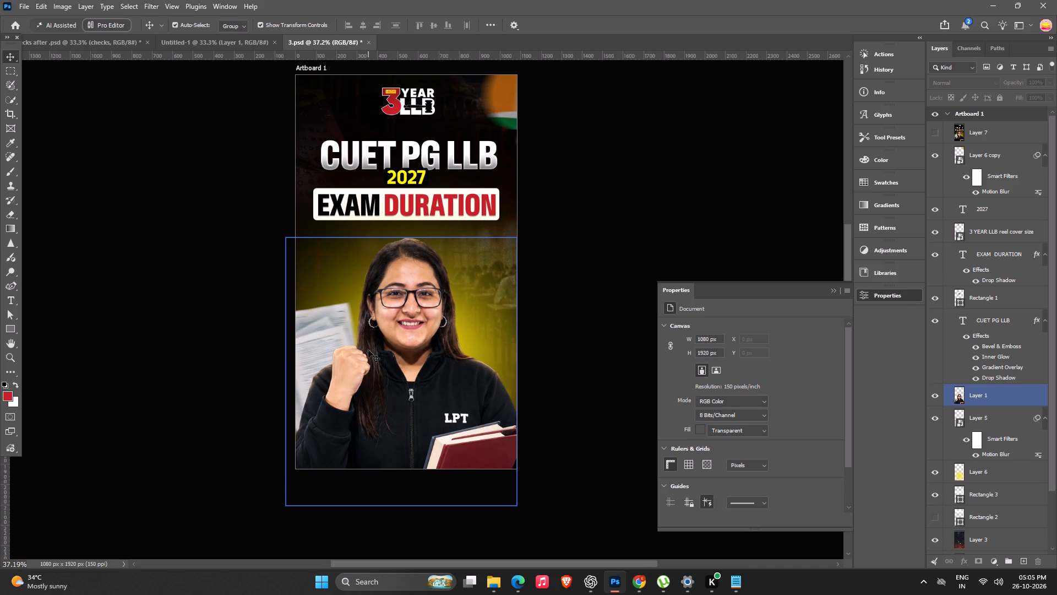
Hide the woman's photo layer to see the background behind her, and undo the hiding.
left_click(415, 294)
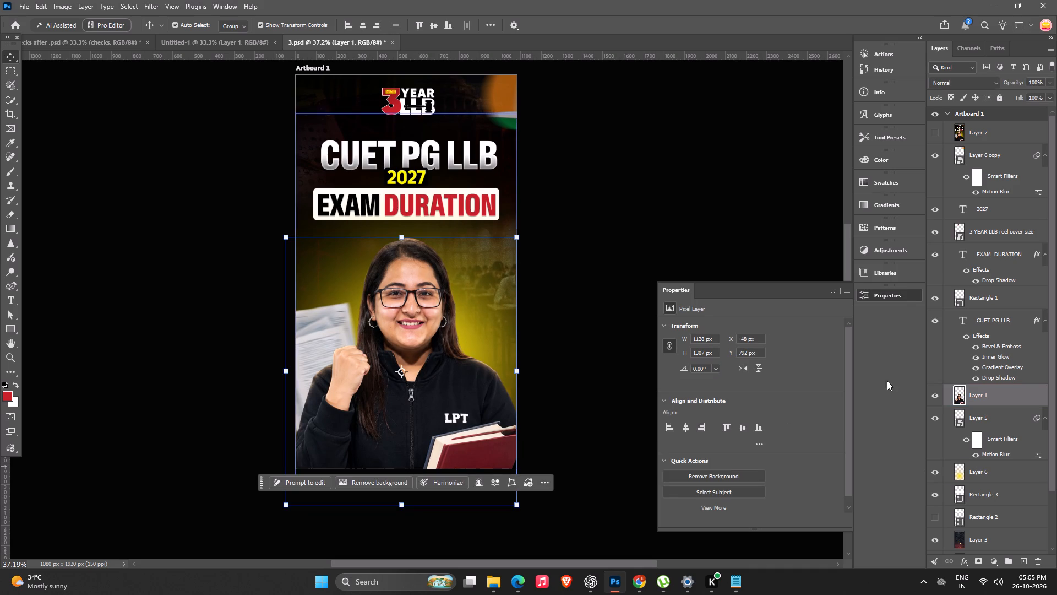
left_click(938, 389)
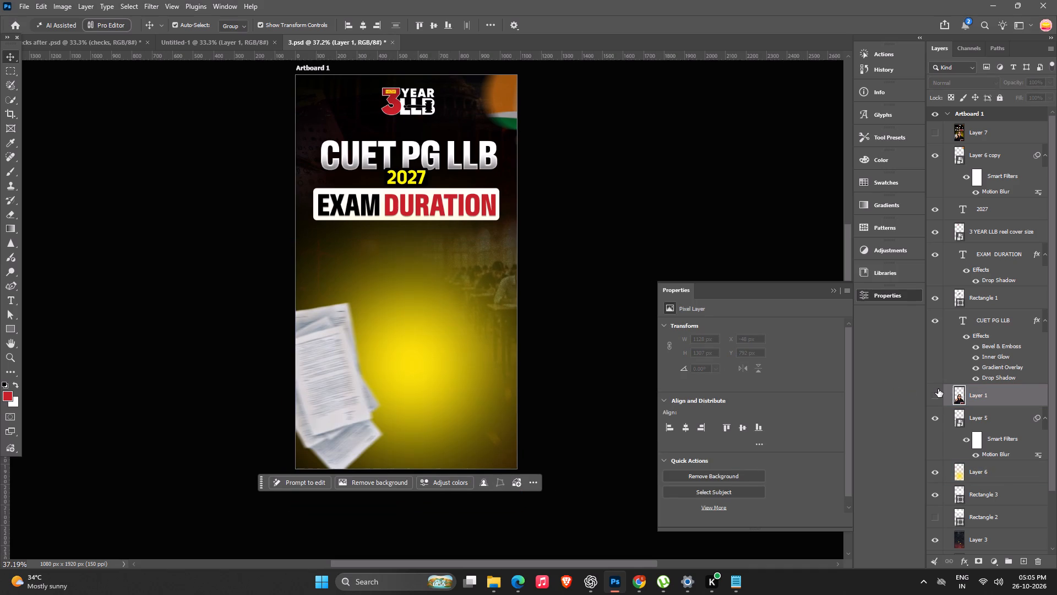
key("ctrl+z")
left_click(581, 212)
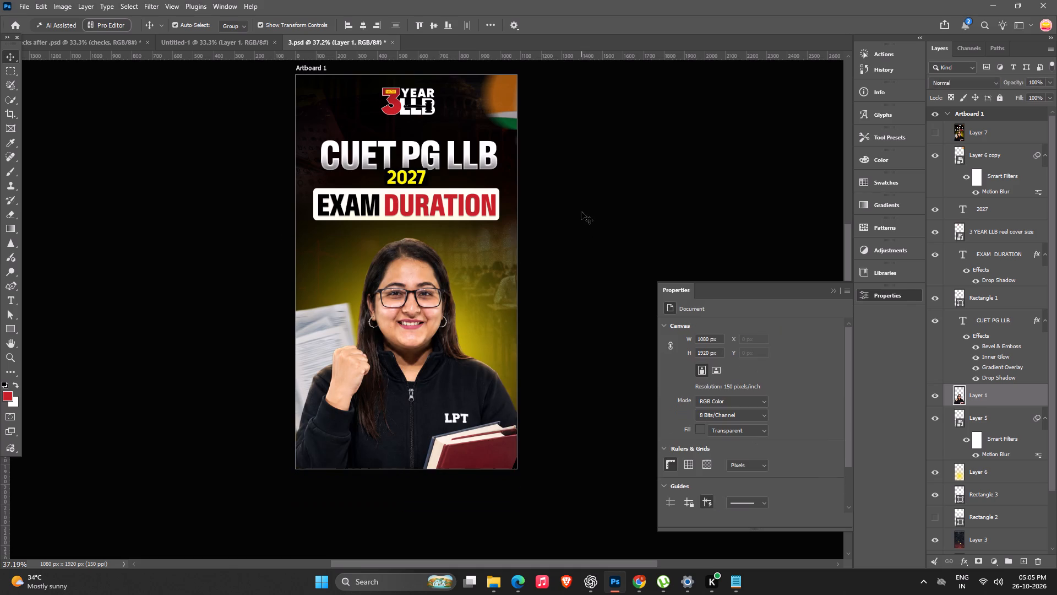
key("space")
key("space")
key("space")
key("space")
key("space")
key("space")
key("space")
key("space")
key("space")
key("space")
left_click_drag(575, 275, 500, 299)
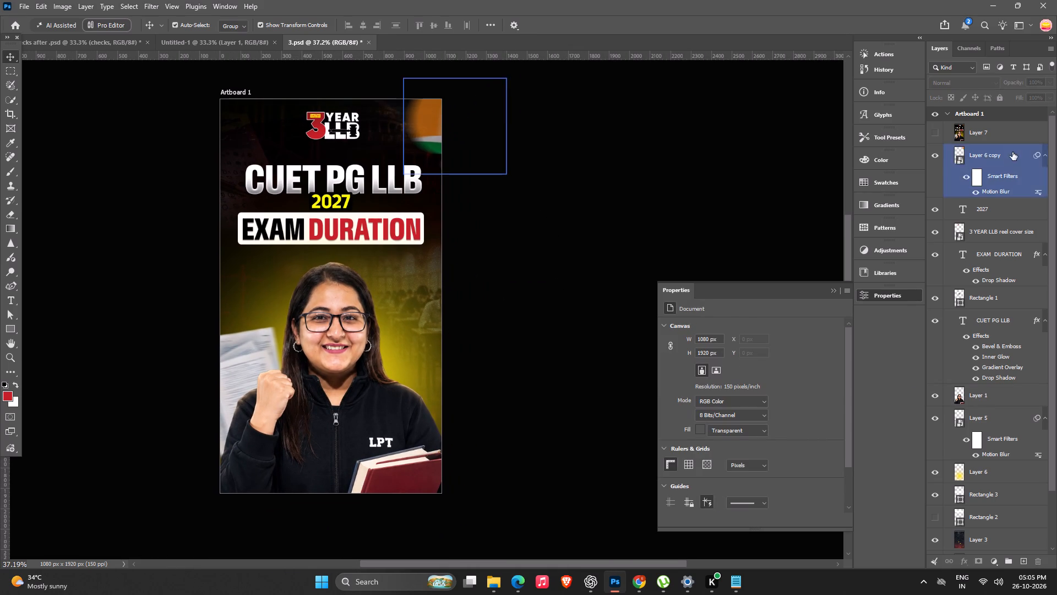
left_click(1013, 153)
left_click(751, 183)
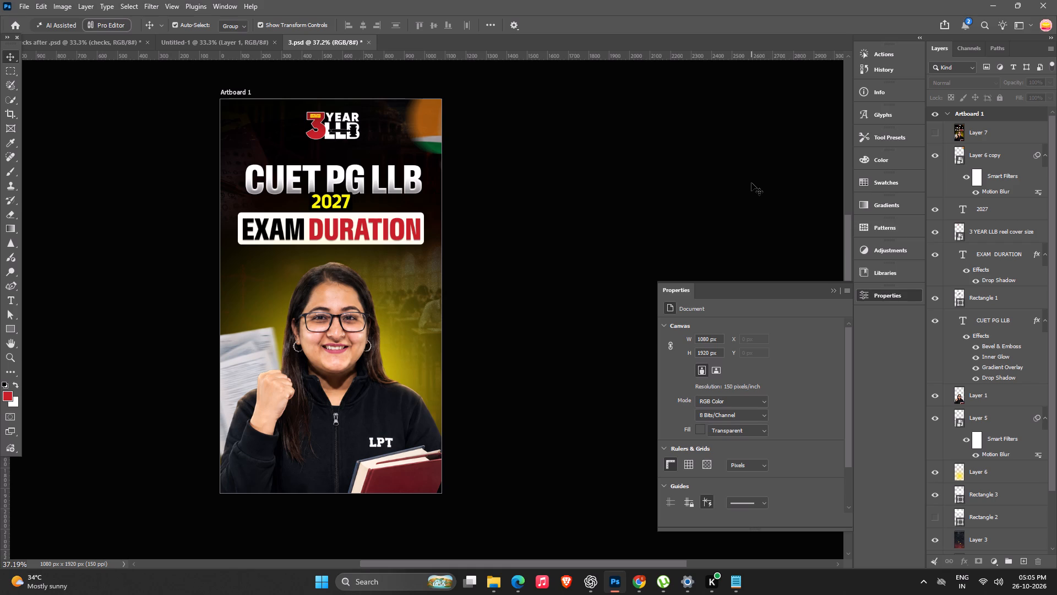
Switch to Chrome and look through the open shared Drive folders 26 oct and 22 OCT.
key("alt+Tab")
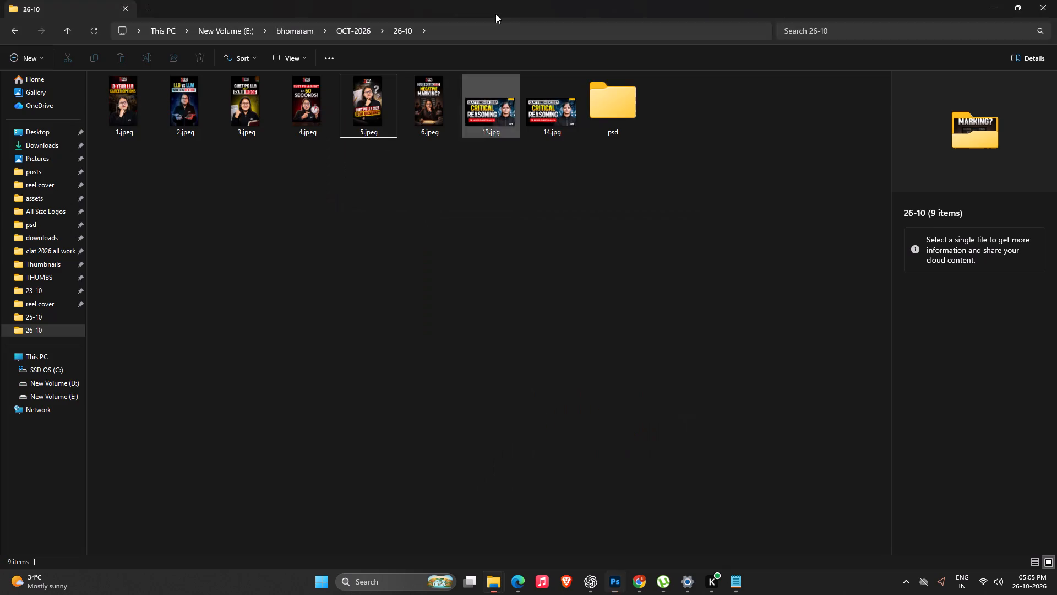
key("alt+Tab")
key("alt+Tab")
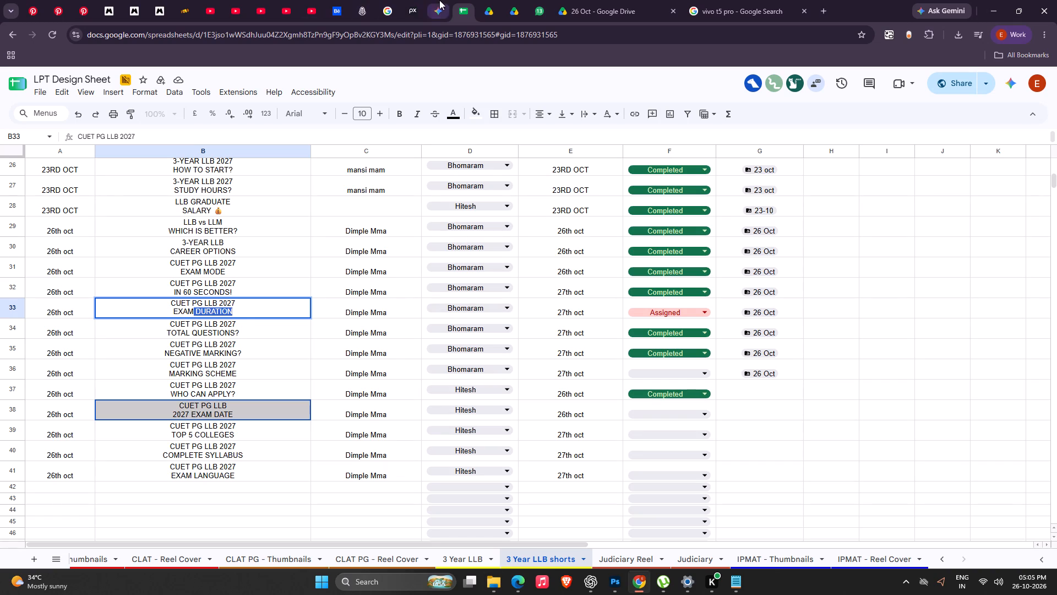
left_click(490, 3)
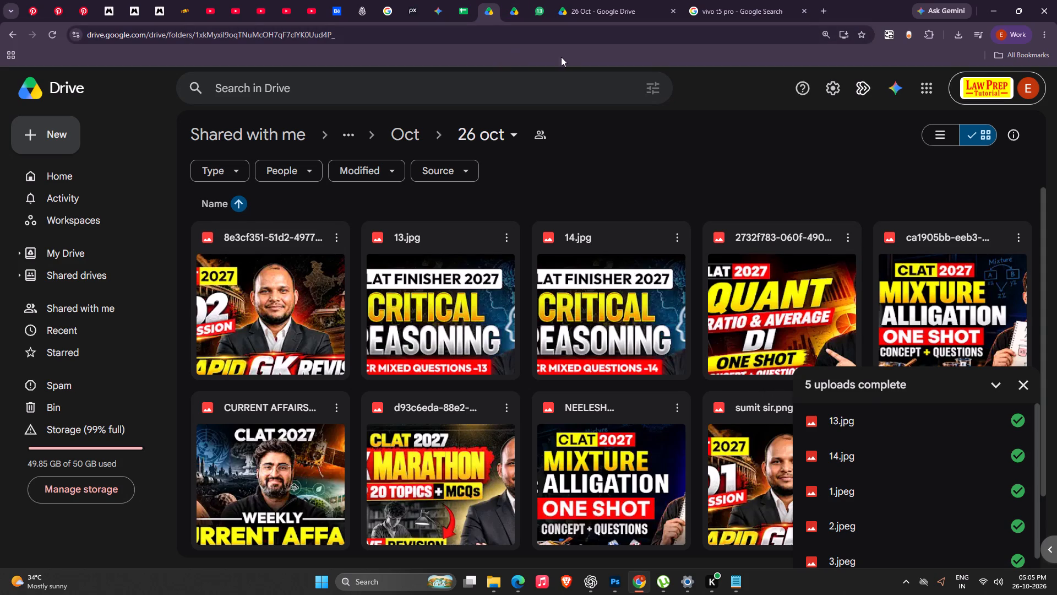
left_click(522, 0)
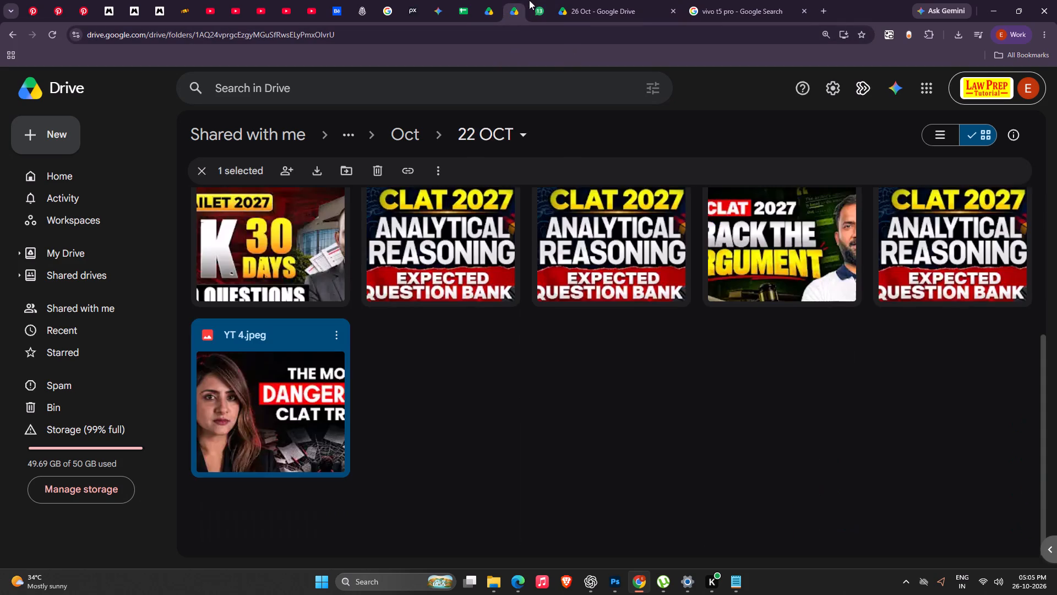